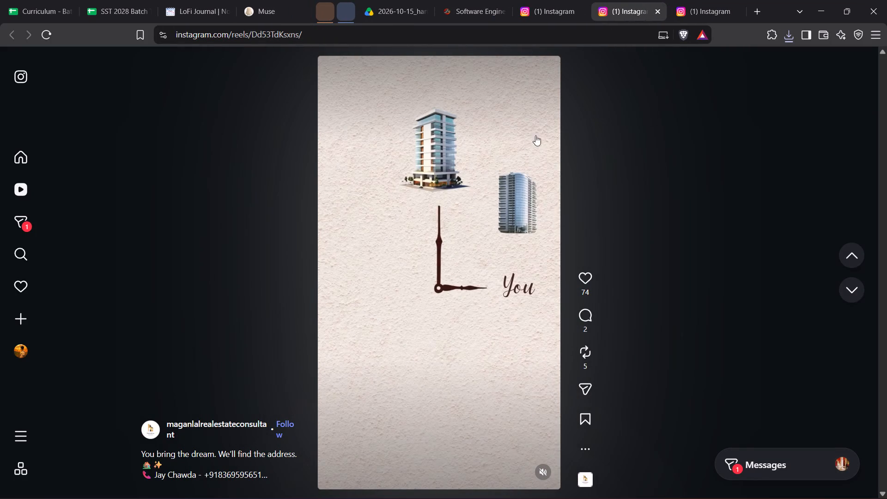
Pause the clock-themed real estate reel on Instagram.
left_click(477, 210)
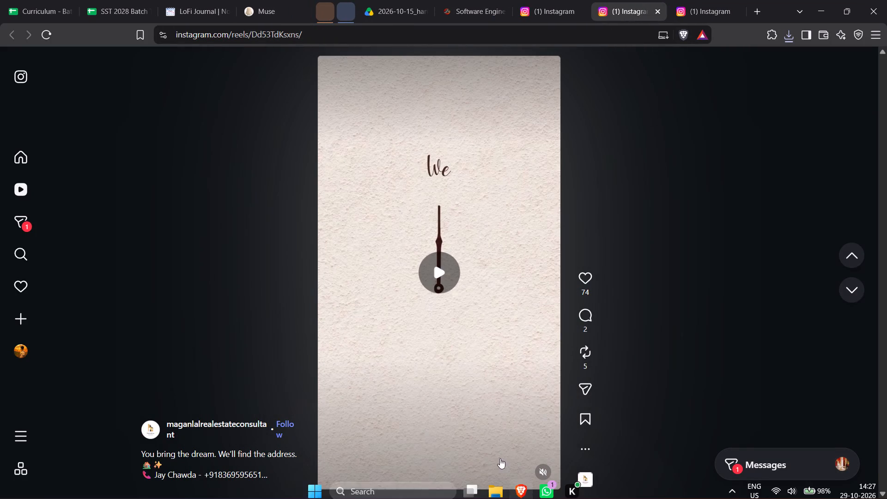
In File Explorer, go to Freelancing (E:) > ClaudeEdits > RealityInvestments and play the RealityInvestments28Oct video.
left_click(492, 490)
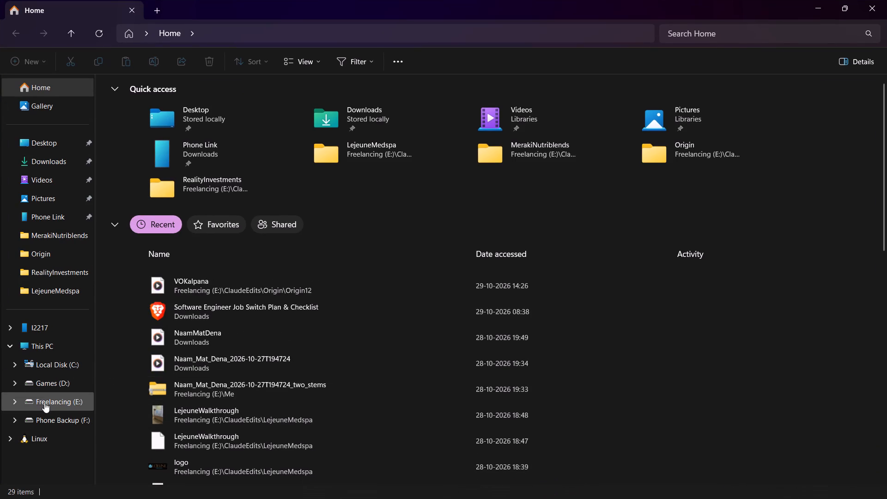
left_click(43, 398)
double_click(287, 177)
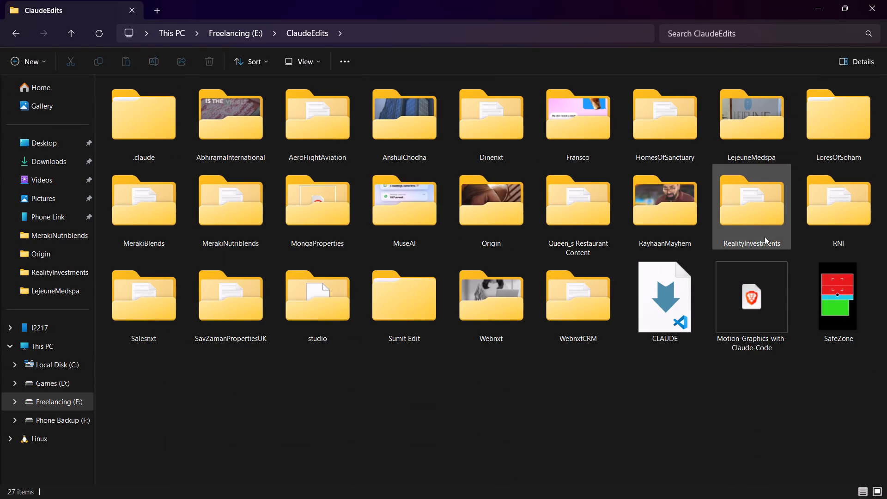
double_click(771, 236)
scroll(465, 293, "down", 4)
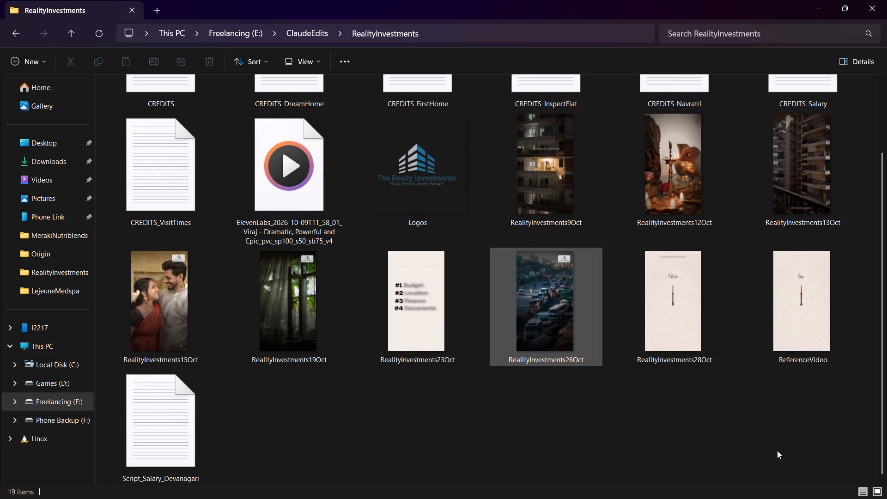
double_click(673, 339)
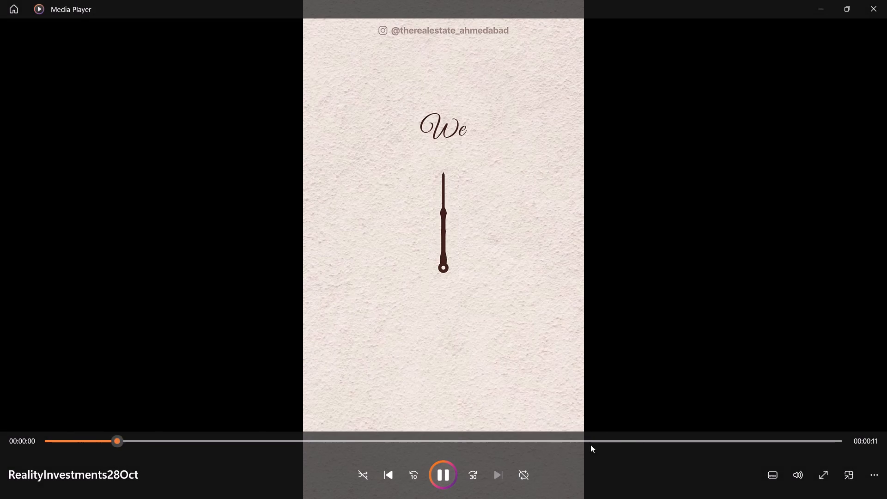
Review the RealityInvestments28Oct video at several points and compare it with ReferenceVideo.
left_click_drag(263, 440, 574, 445)
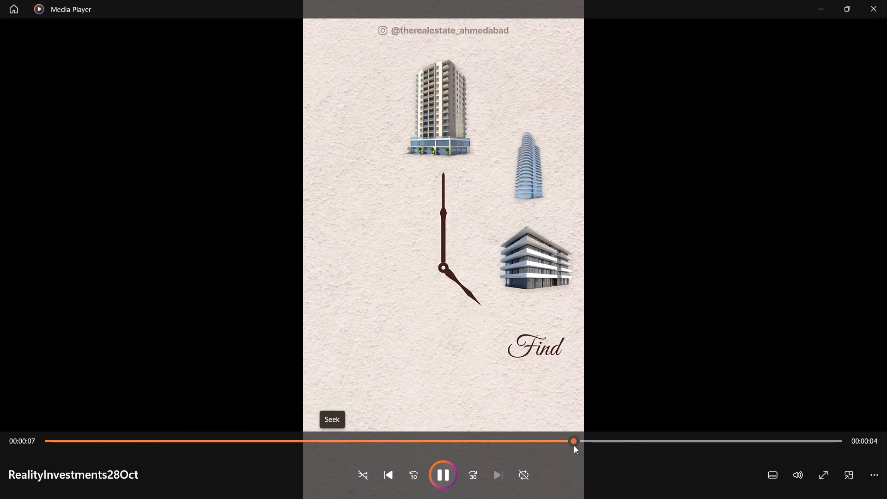
left_click_drag(574, 445, 876, 453)
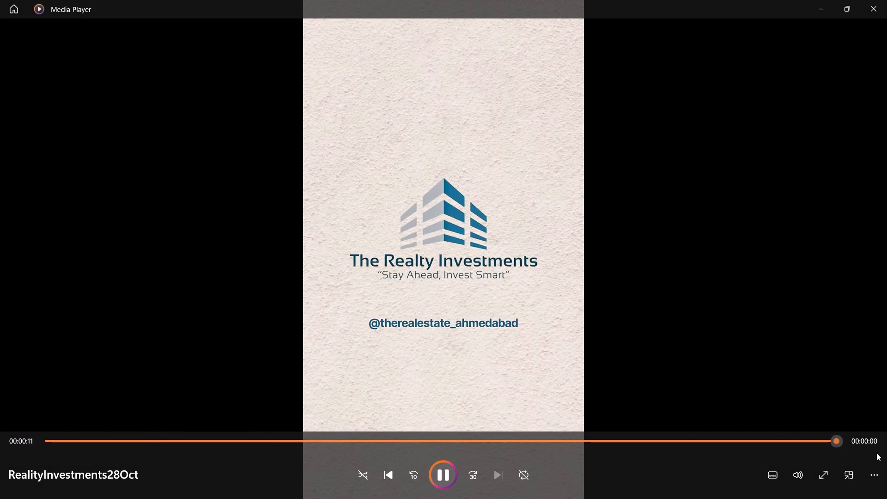
left_click_drag(876, 453, 679, 461)
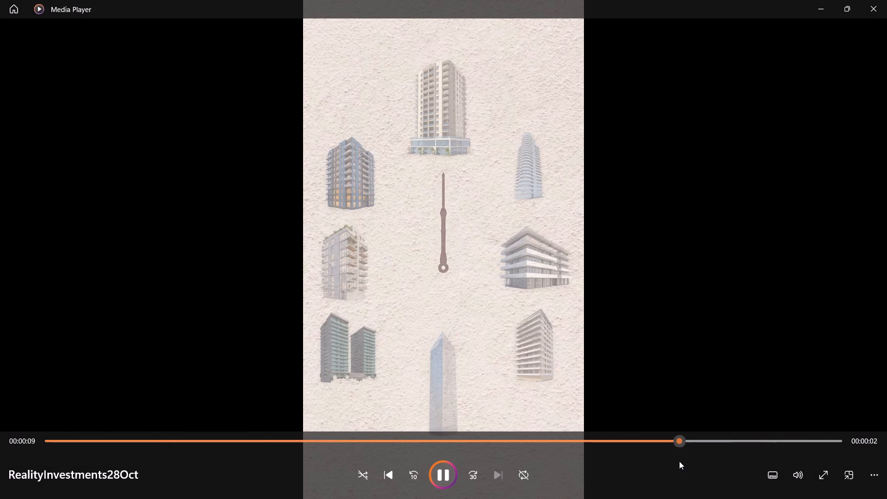
left_click_drag(679, 461, 759, 454)
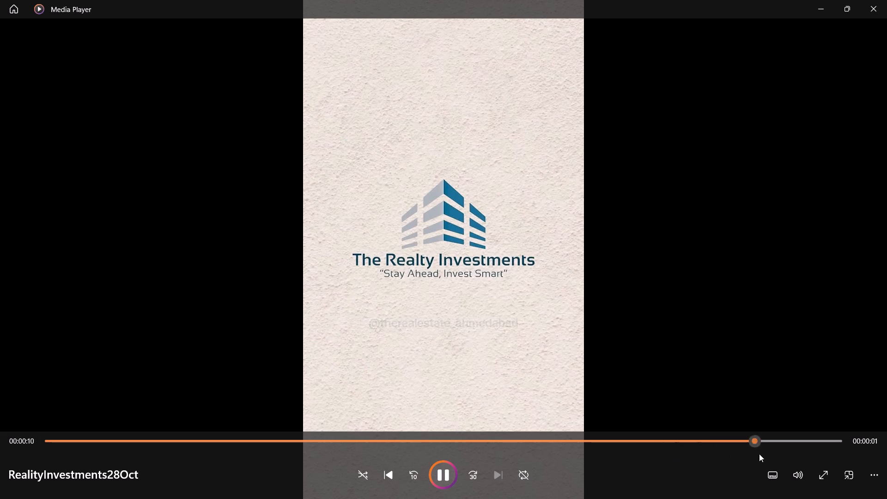
left_click_drag(759, 454, 790, 448)
left_click(886, 0)
double_click(773, 302)
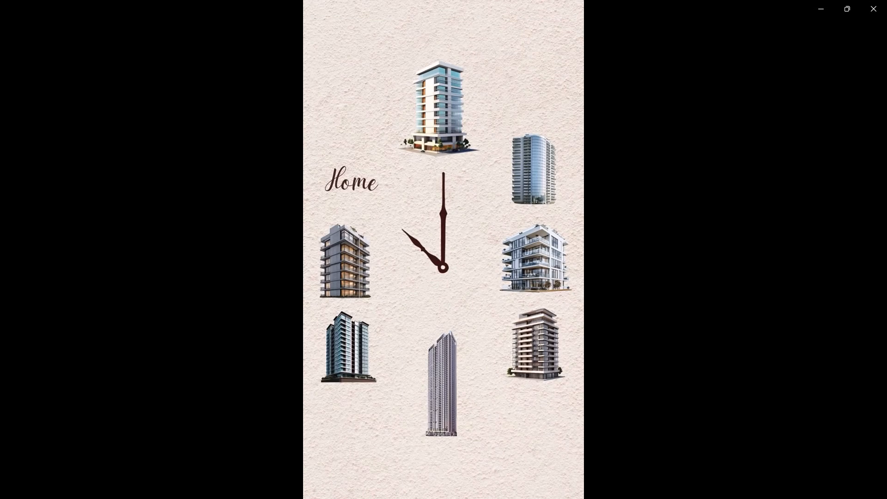
left_click(886, 0)
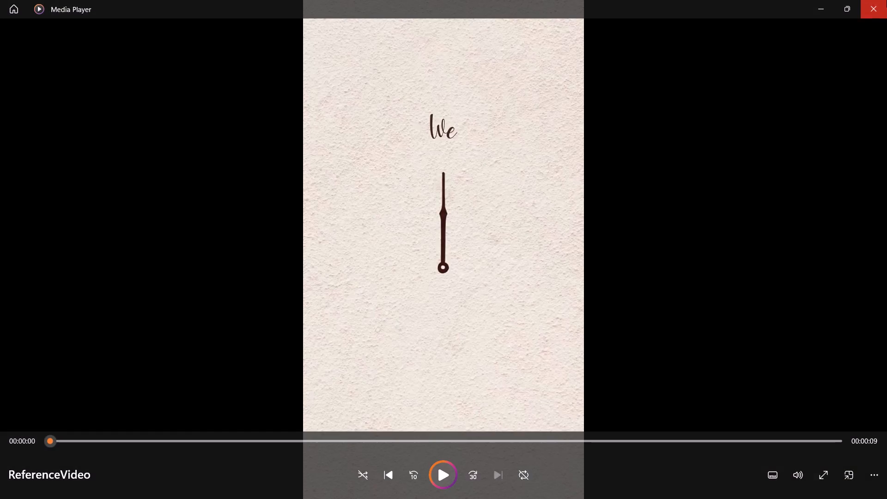
double_click(719, 319)
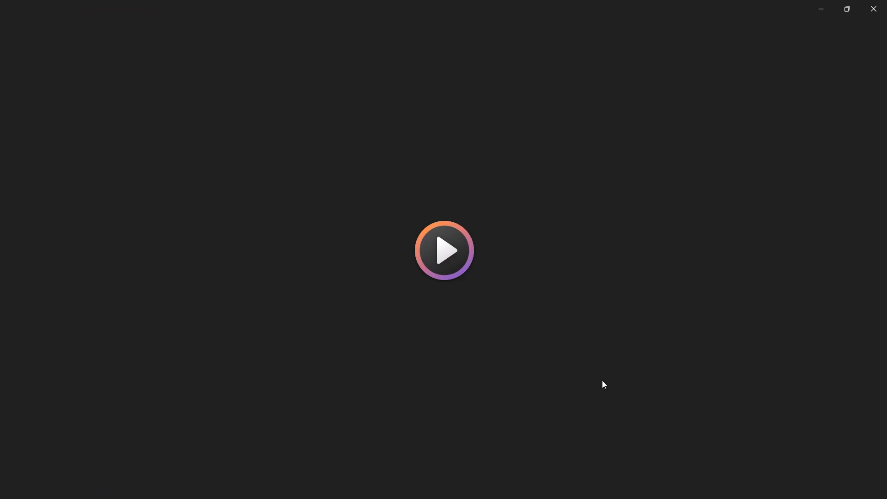
left_click(698, 437)
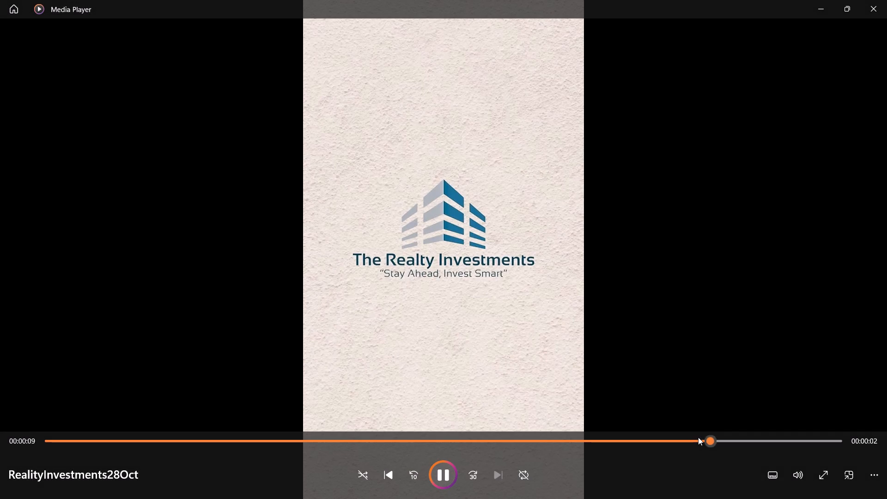
left_click(637, 436)
left_click(570, 440)
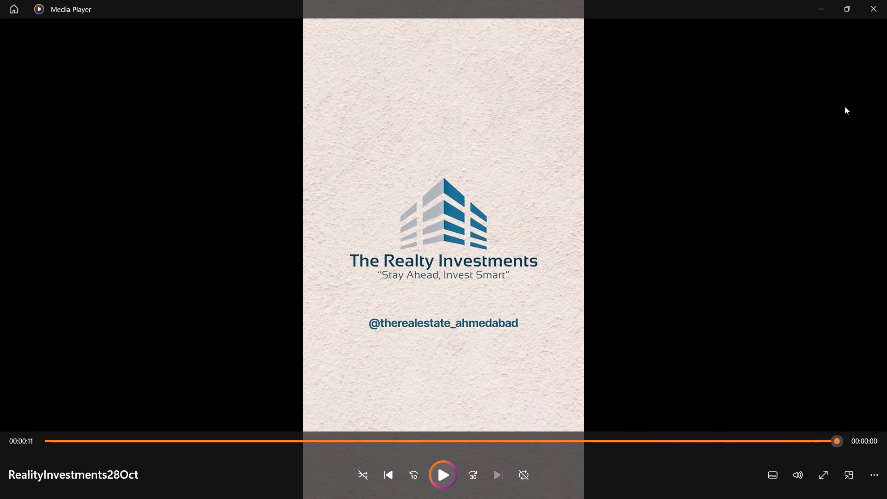
left_click(886, 0)
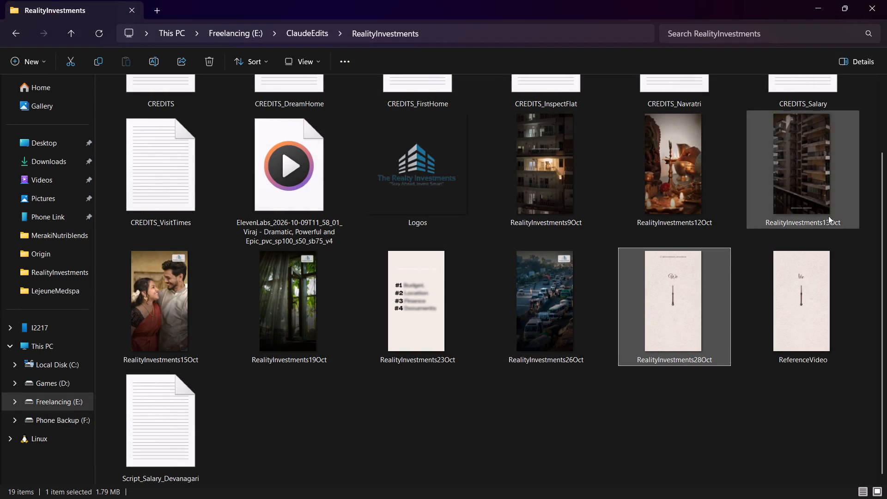
Copy ReferenceVideo from the RealityInvestments folder into ClaudeEdits > RNI.
left_click(806, 330)
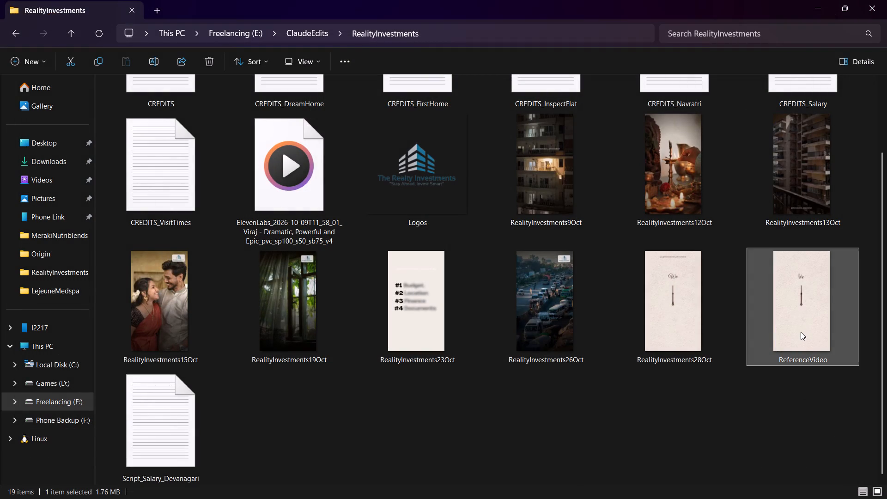
key("ctrl+c")
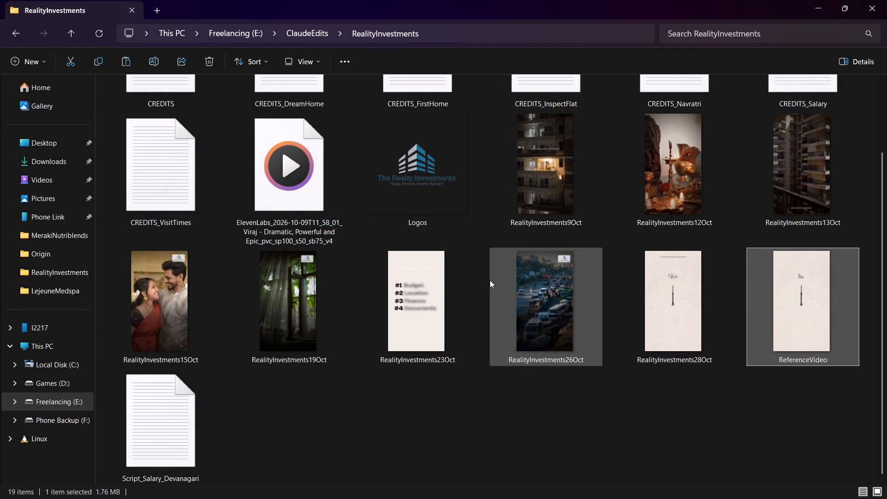
left_click(302, 31)
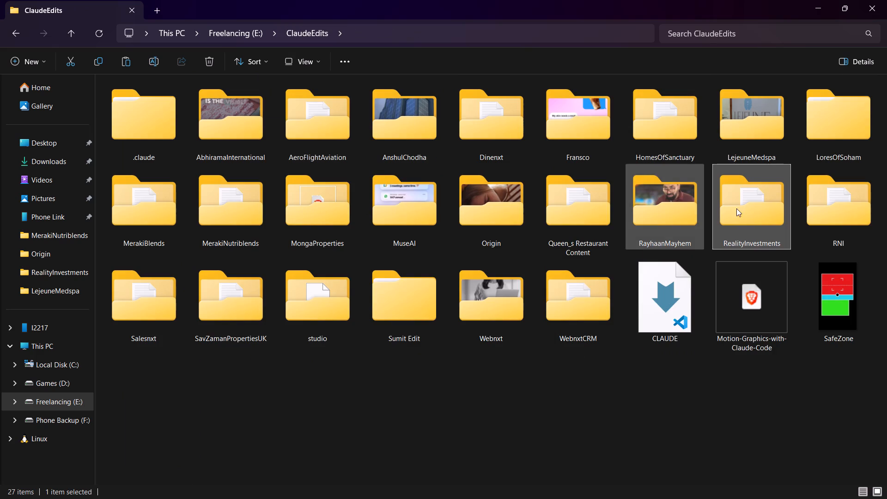
double_click(841, 208)
scroll(643, 291, "down", 13)
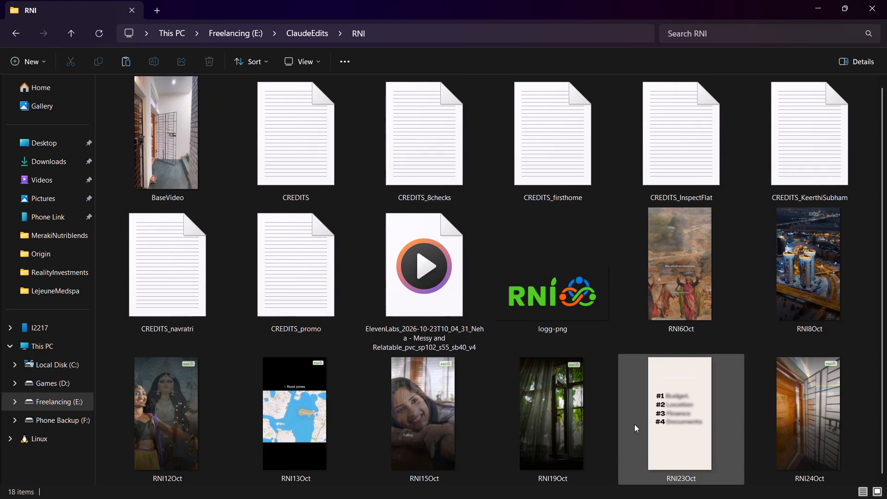
left_click(618, 421)
key("ctrl+v")
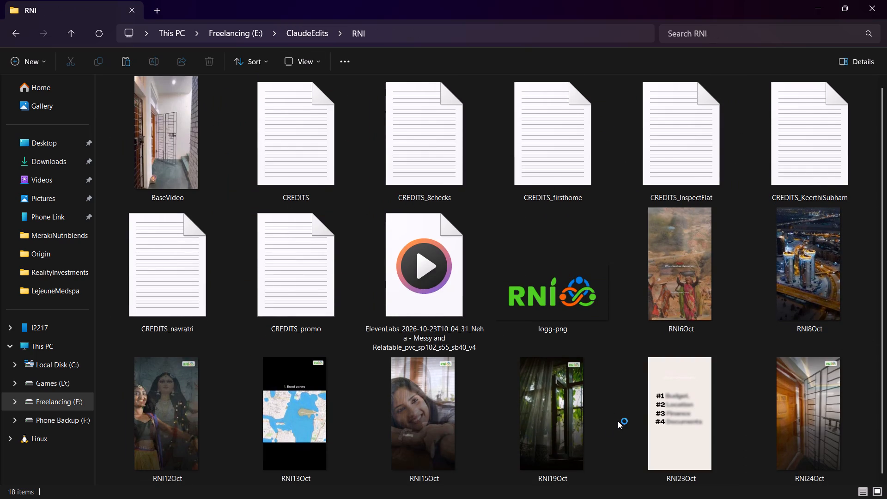
left_click(619, 422)
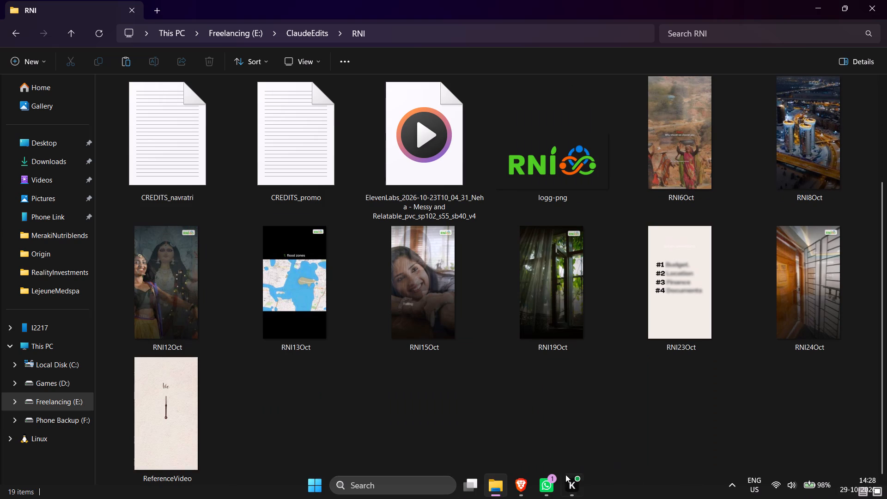
Switch to Brave, copy the narmada.foods reel's link, and close both that reel and the maganlalrealestateconsultant reel.
left_click(518, 488)
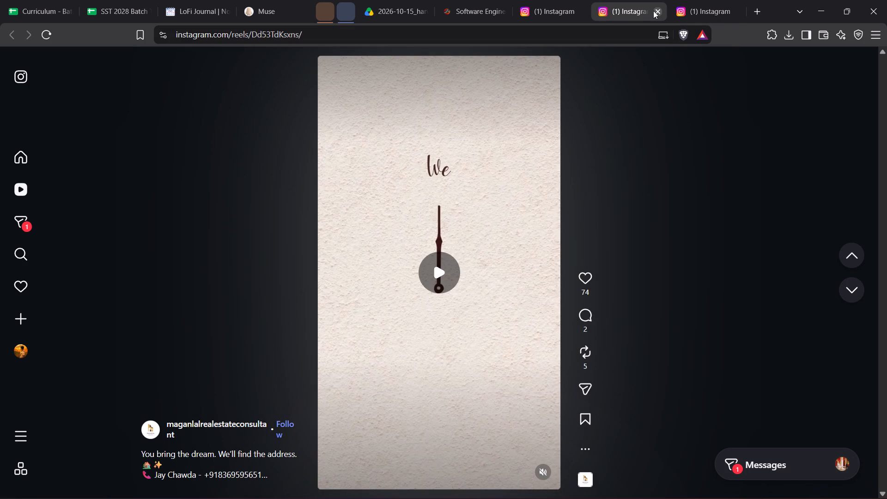
left_click(656, 12)
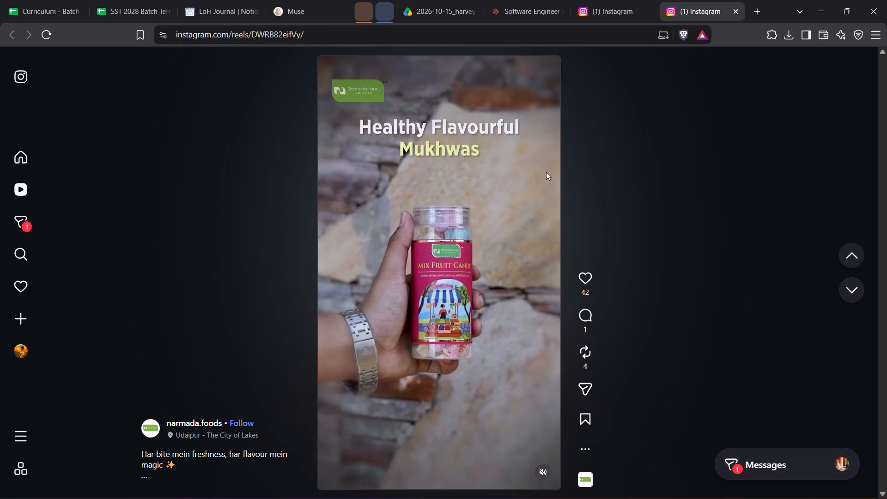
left_click(432, 37)
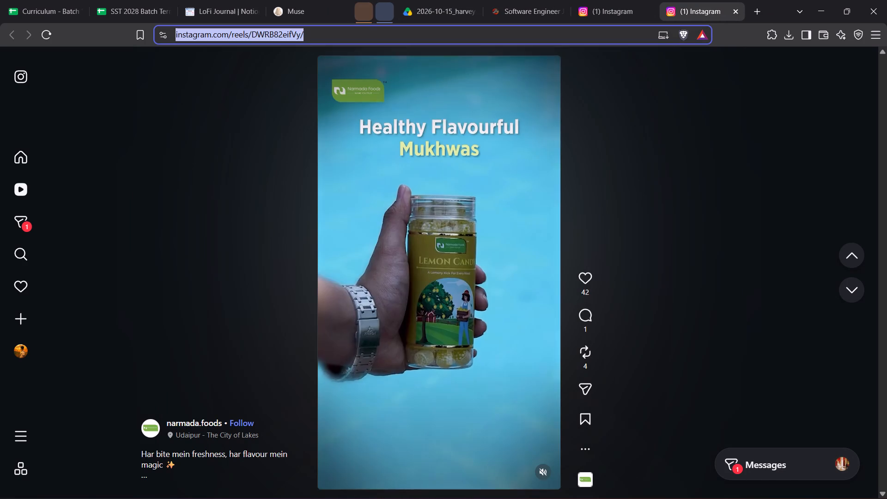
key("ctrl+c")
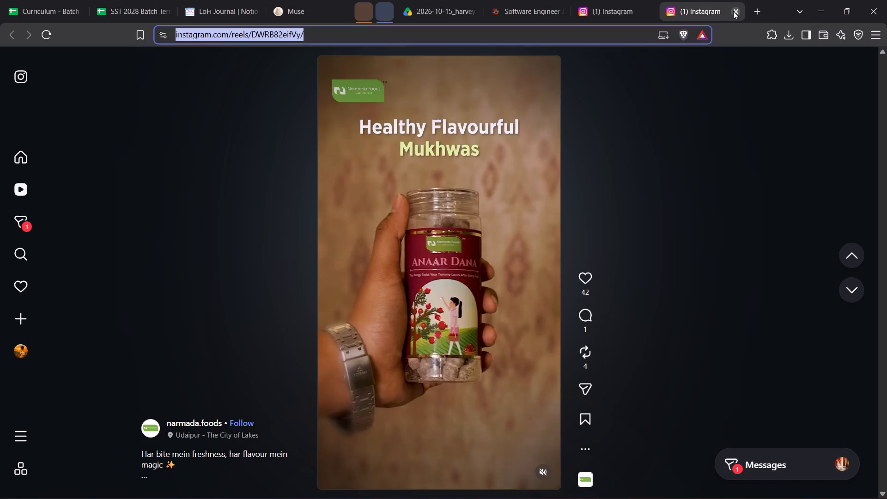
left_click(733, 11)
left_click(759, 6)
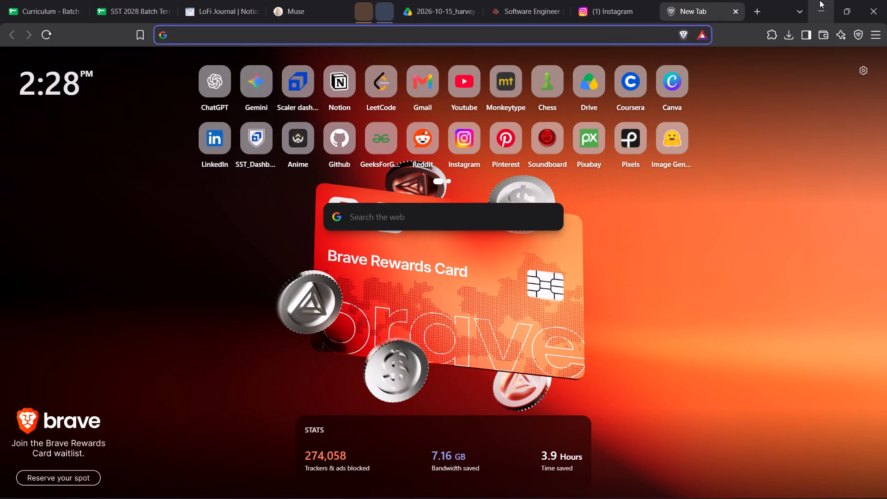
left_click(820, 0)
Open YT-Forge and fetch the narmada.foods video from the copied Instagram reel link.
left_click(395, 487)
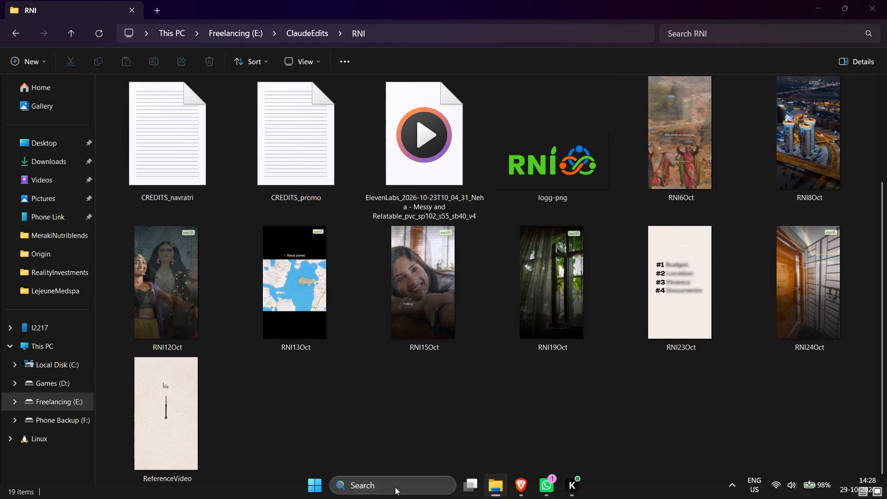
left_click(400, 306)
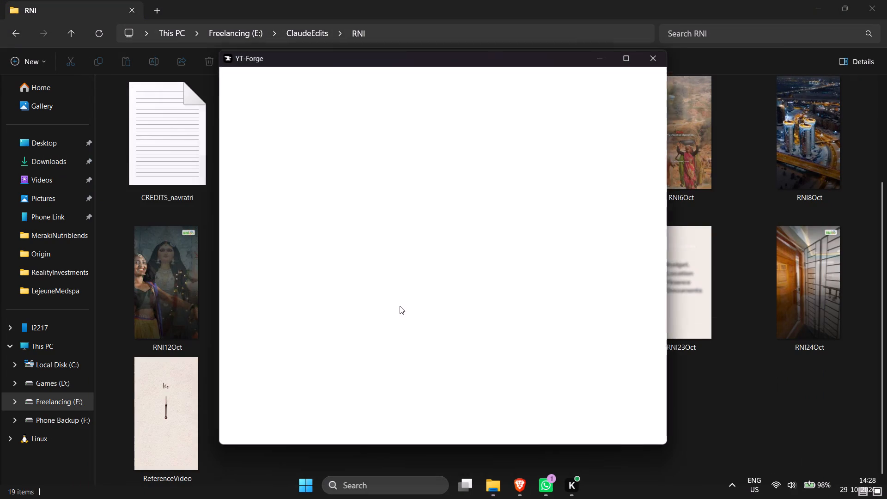
left_click(378, 89)
key("ctrl+v")
left_click(588, 91)
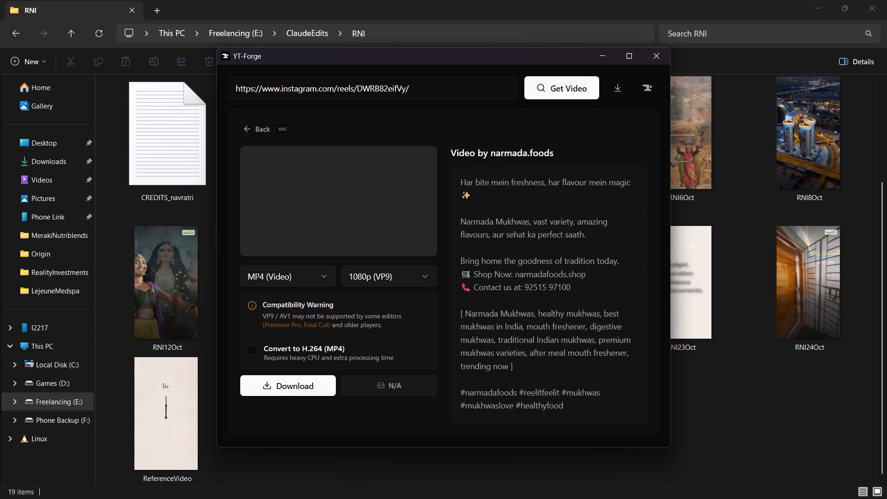
Download the reel as MP4 with H.264 conversion into ClaudeEdits > MerakiNutriblends, overwriting the existing ReferenceVideo.
left_click(267, 348)
left_click(305, 389)
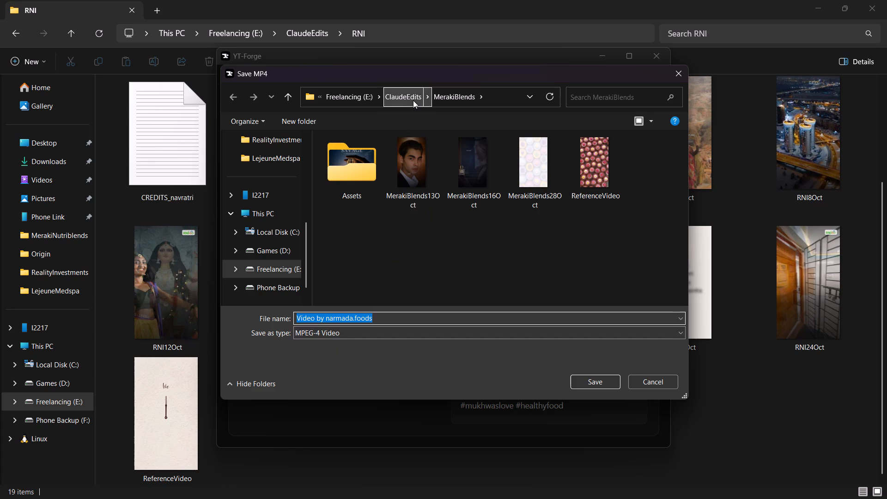
left_click(413, 100)
left_click(402, 258)
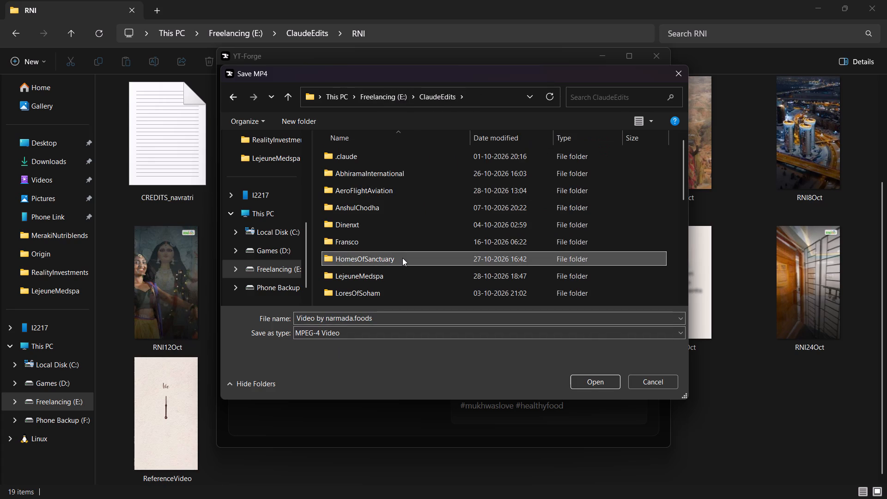
scroll(402, 258, "up", 13, "ctrl")
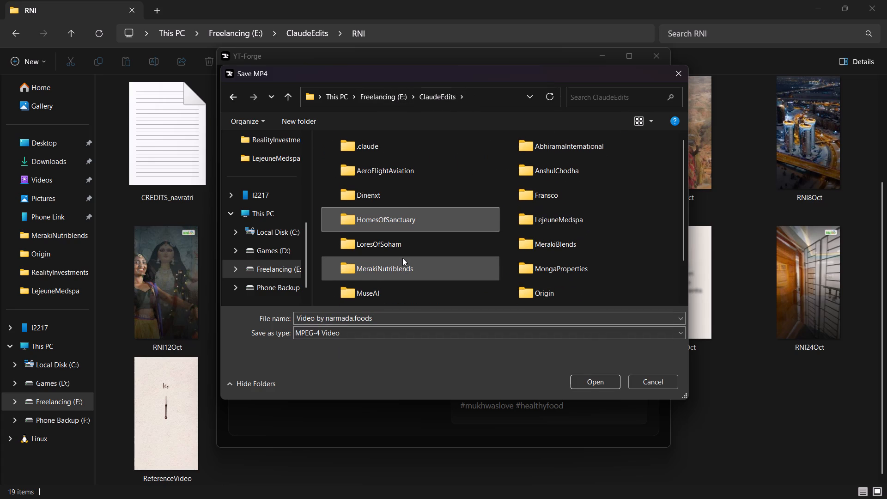
left_click(421, 283)
double_click(420, 271)
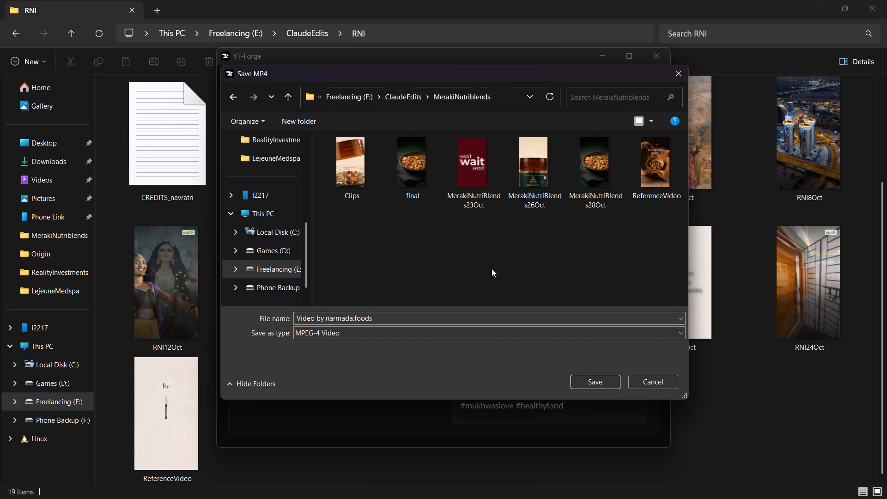
left_click(662, 170)
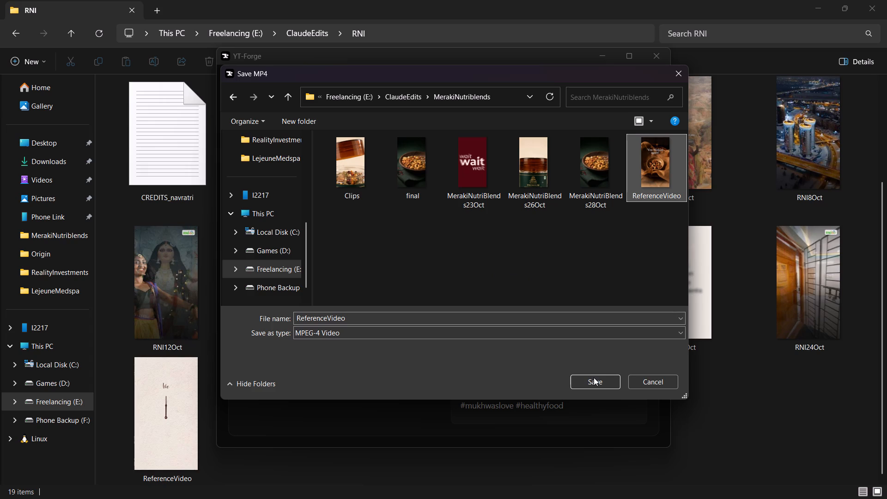
left_click(594, 378)
left_click(474, 255)
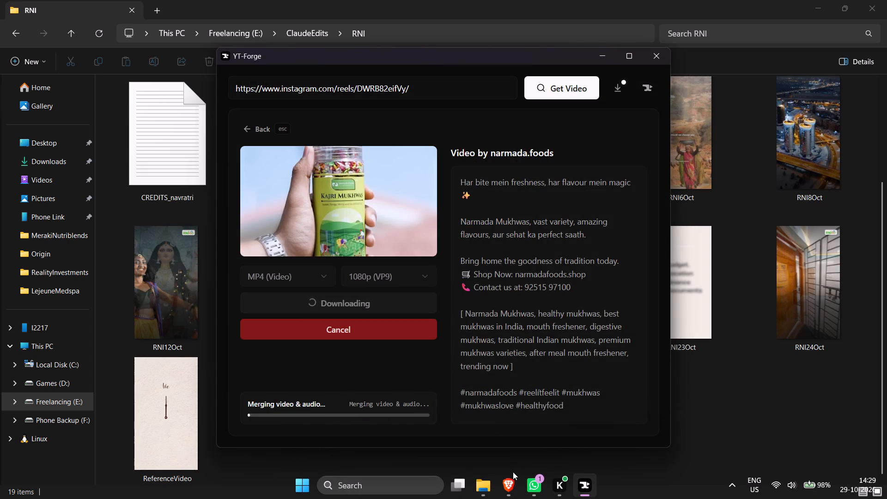
Return to File Explorer while the reel download runs and look through the files in the RNI folder.
left_click(481, 488)
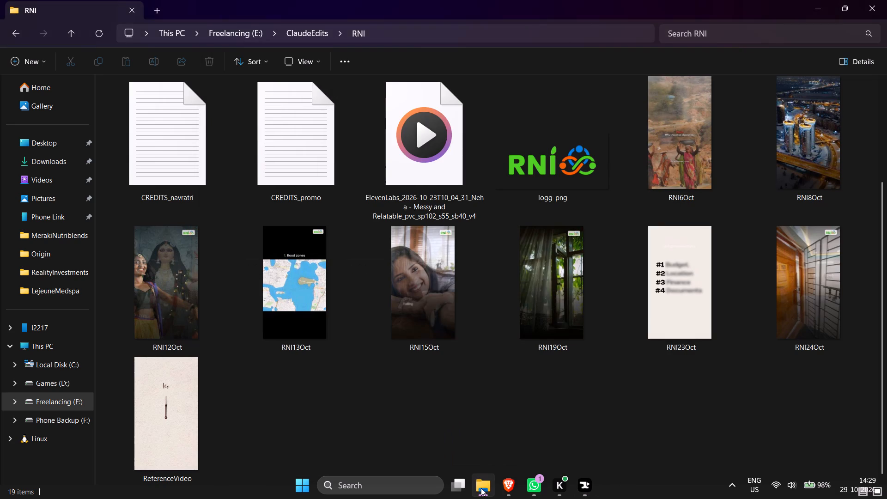
left_click(481, 488)
left_click(481, 488)
left_click(367, 384)
scroll(367, 384, "up", 4)
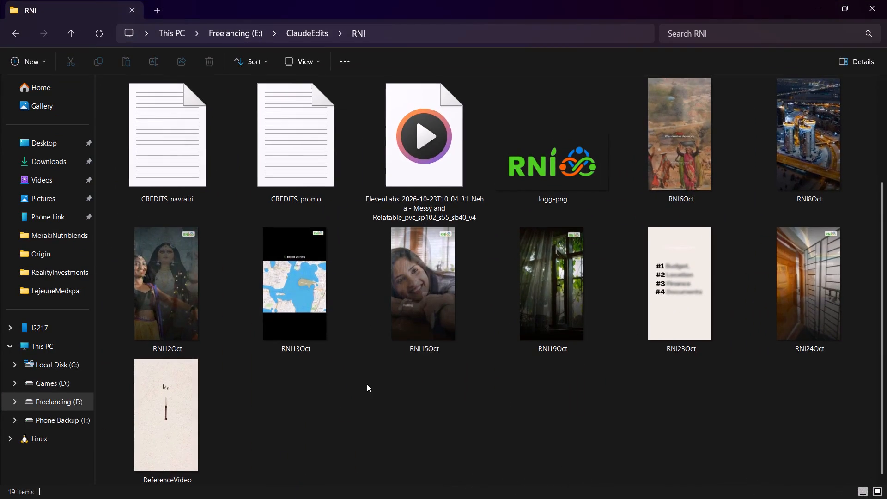
scroll(367, 384, "up", 4)
scroll(488, 426, "down", 5)
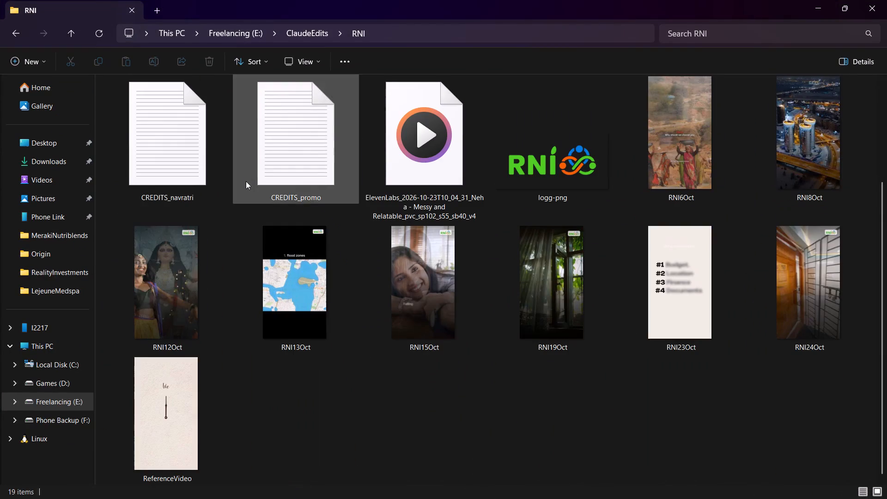
scroll(375, 394, "up", 4)
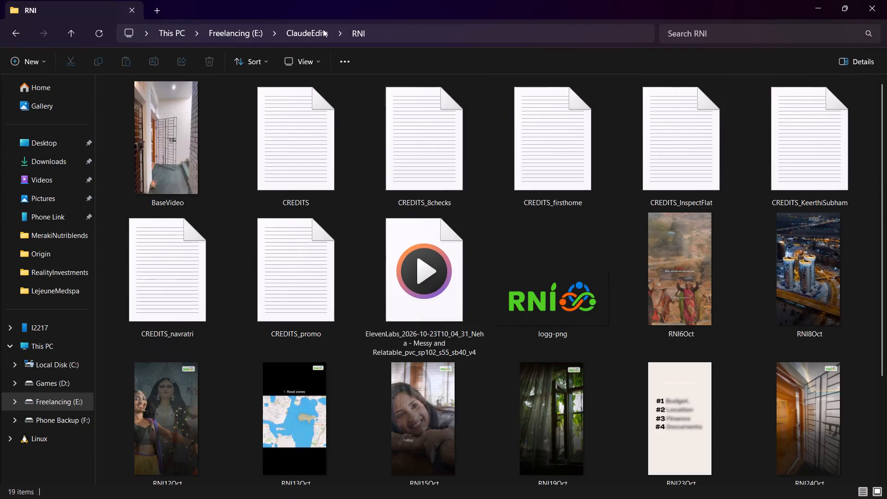
Look through the files in the ClaudeEdits > MerakiNutriblends folder.
left_click(290, 29)
double_click(213, 211)
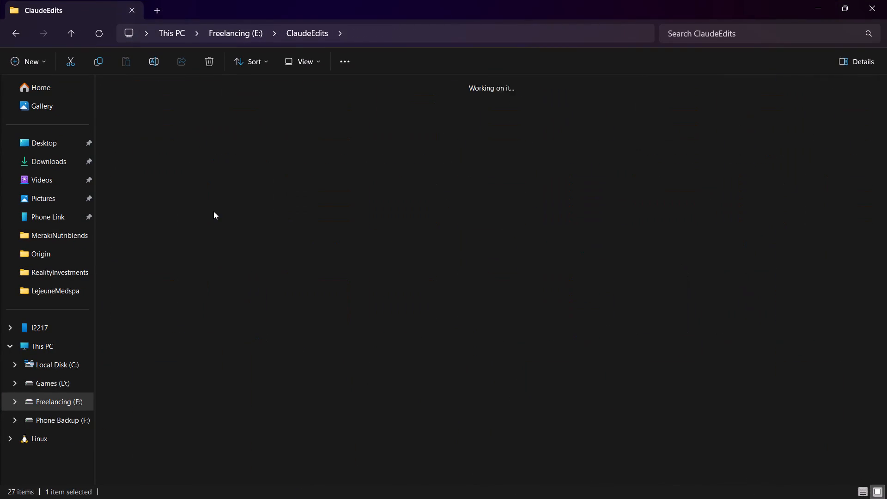
scroll(356, 230, "up", 12, "ctrl")
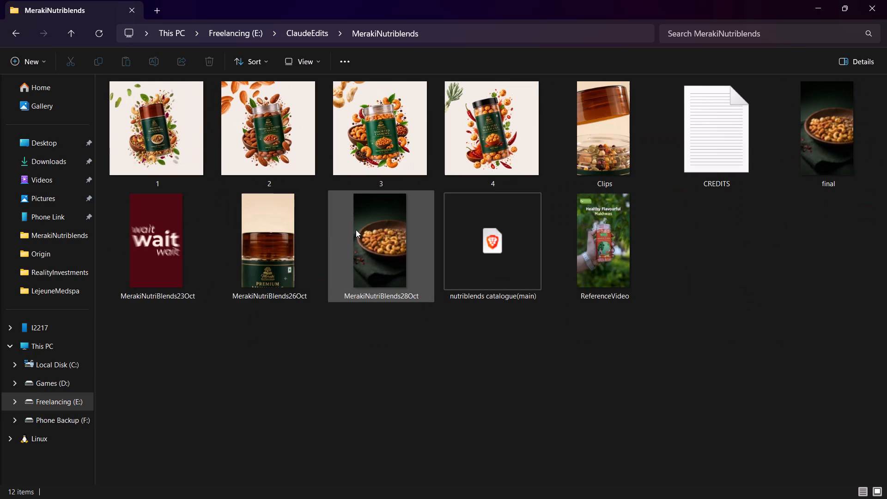
scroll(432, 334, "up", 5)
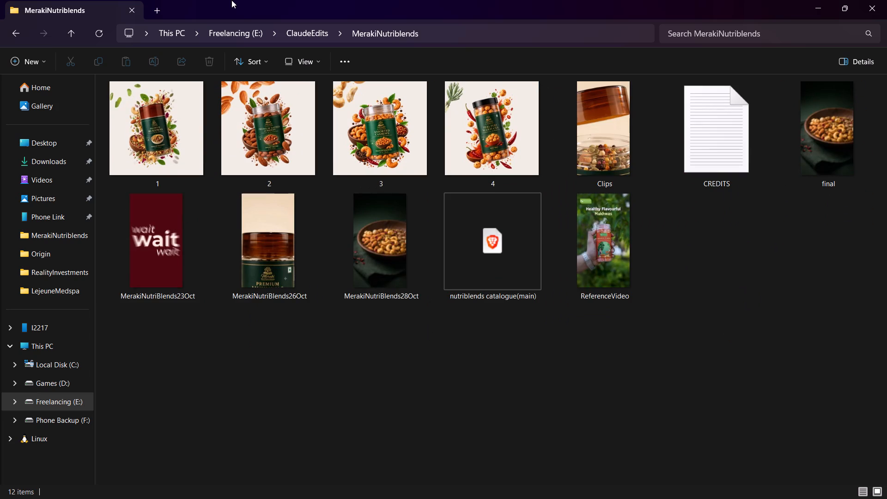
Find the merakinutri job folder under ClaudeEdits > studio > jobs and examine its files.
left_click(305, 30)
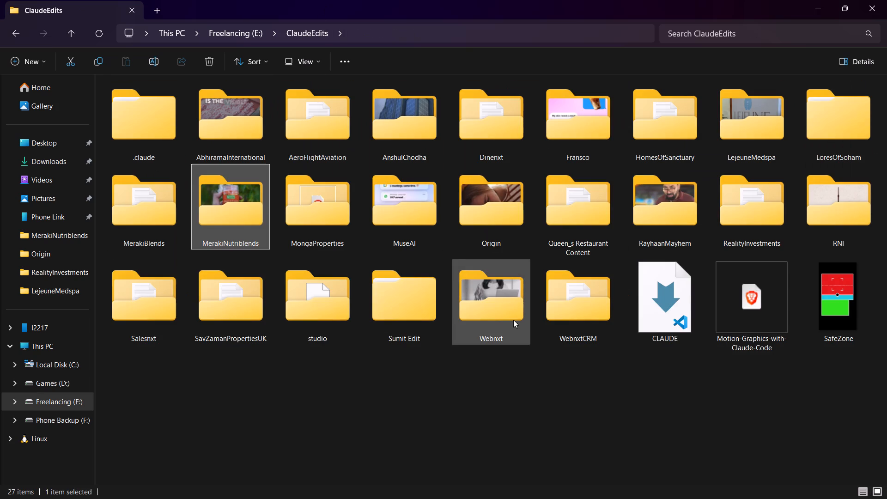
double_click(568, 319)
left_click(532, 326)
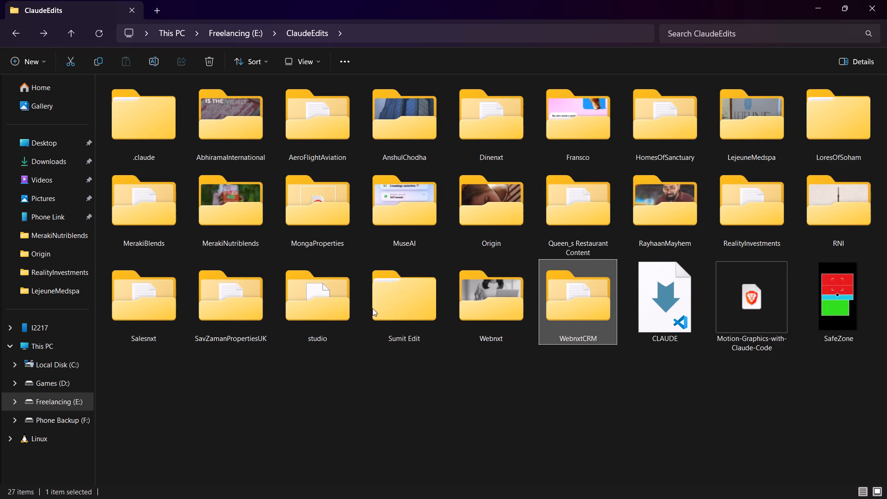
double_click(331, 308)
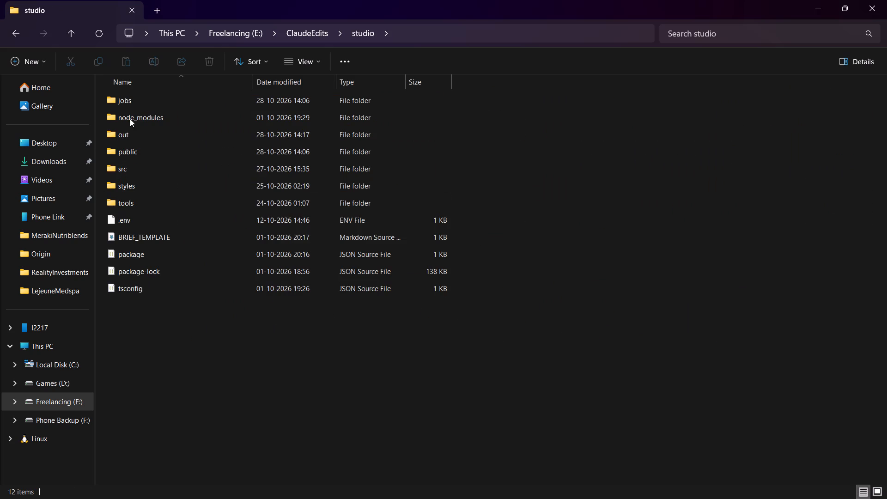
scroll(127, 111, "up", 4, "ctrl")
scroll(127, 111, "up", 19, "ctrl")
scroll(127, 111, "up", 3, "ctrl")
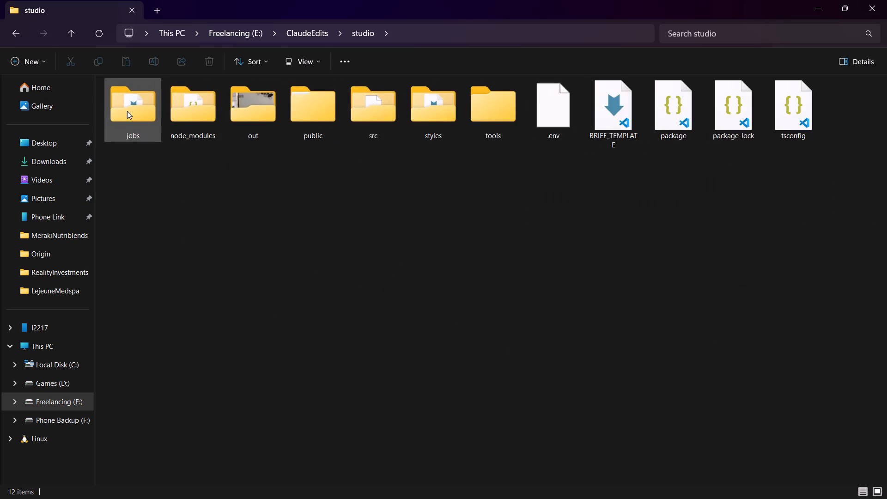
scroll(127, 111, "up", 11, "ctrl")
double_click(127, 111)
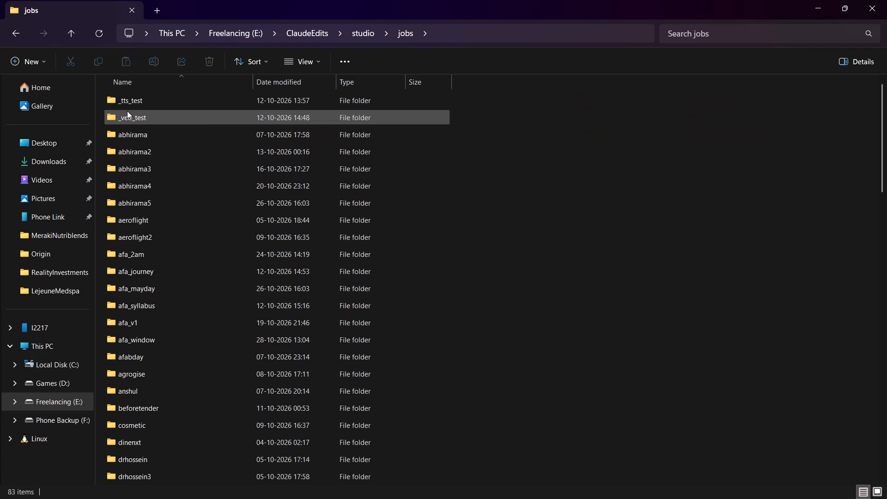
left_click(186, 237)
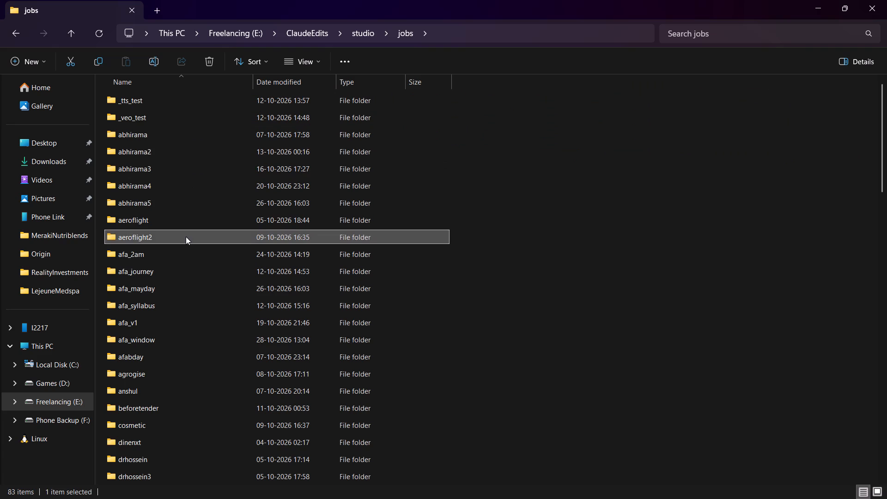
key("m")
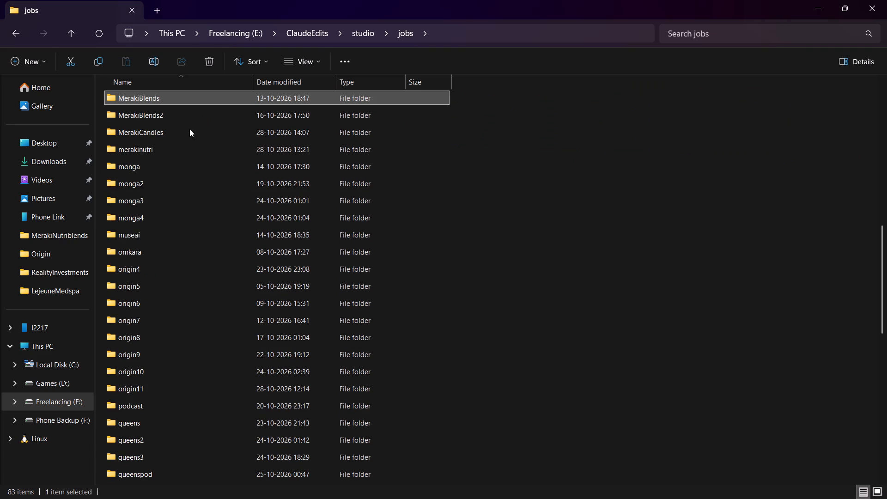
double_click(210, 150)
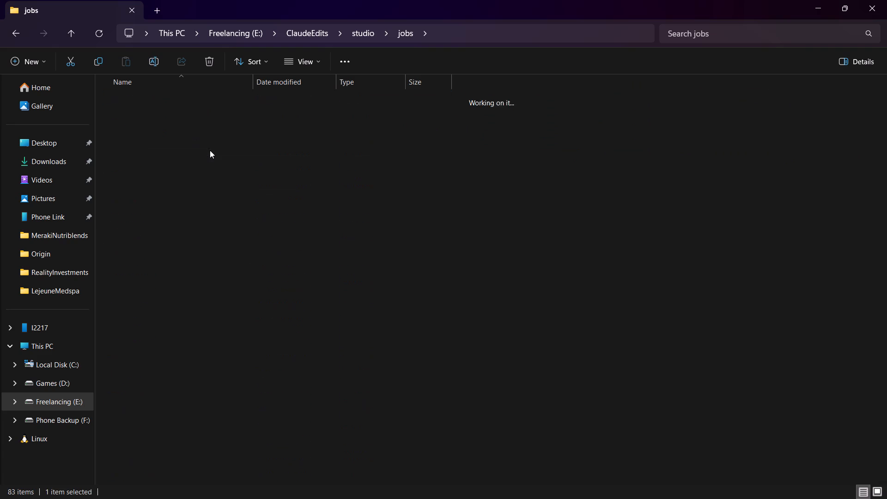
scroll(295, 206, "up", 11, "ctrl")
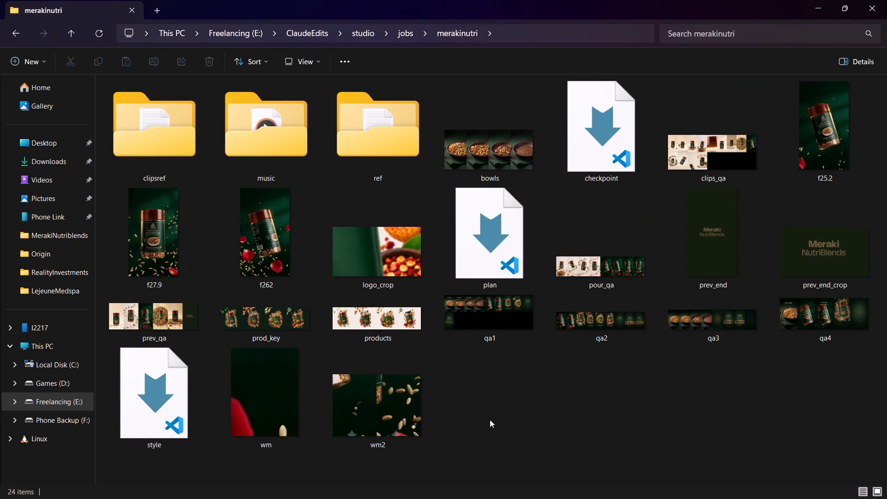
Look through the contents of the ref, music and clipsref subfolders of the merakinutri job folder.
double_click(350, 109)
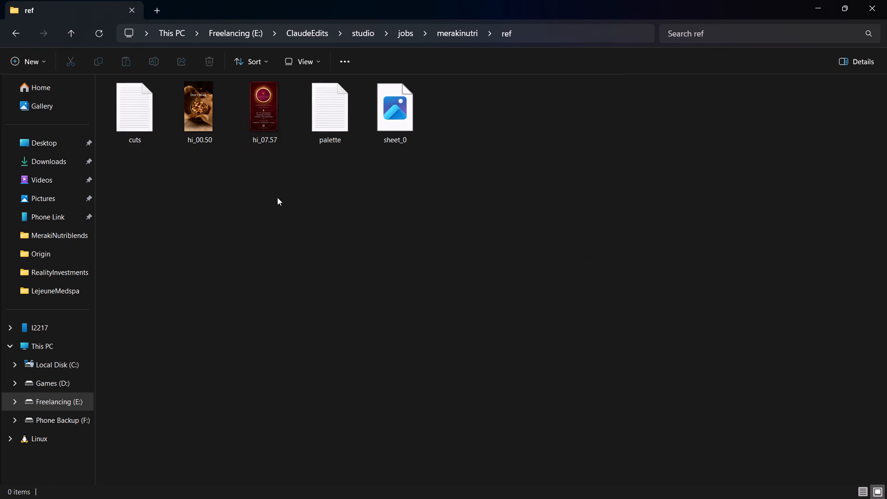
scroll(242, 183, "up", 17, "ctrl")
scroll(261, 213, "up", 5, "ctrl")
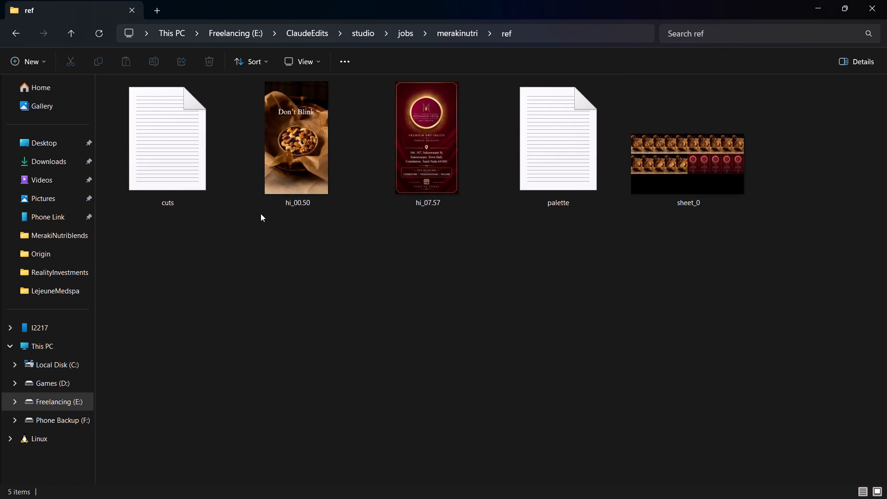
left_click(305, 276)
double_click(284, 123)
scroll(198, 170, "up", 3, "ctrl")
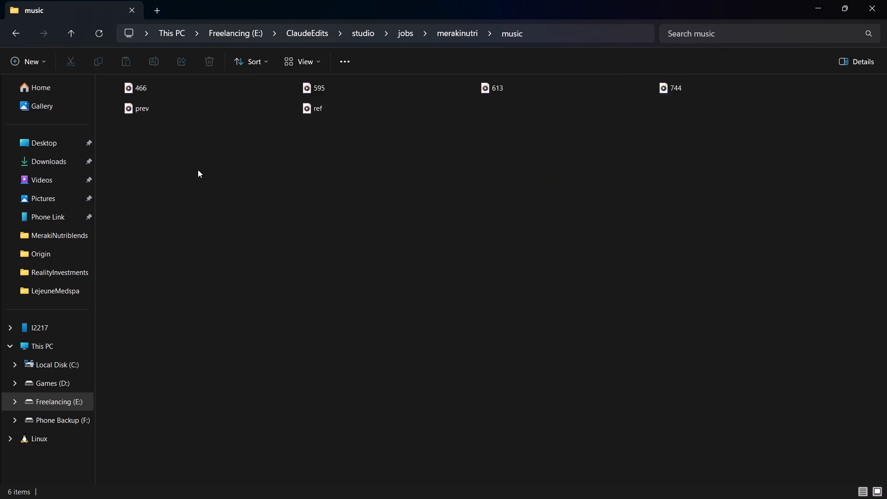
scroll(198, 170, "up", 20, "ctrl")
scroll(198, 170, "up", 5, "ctrl")
left_click(198, 170)
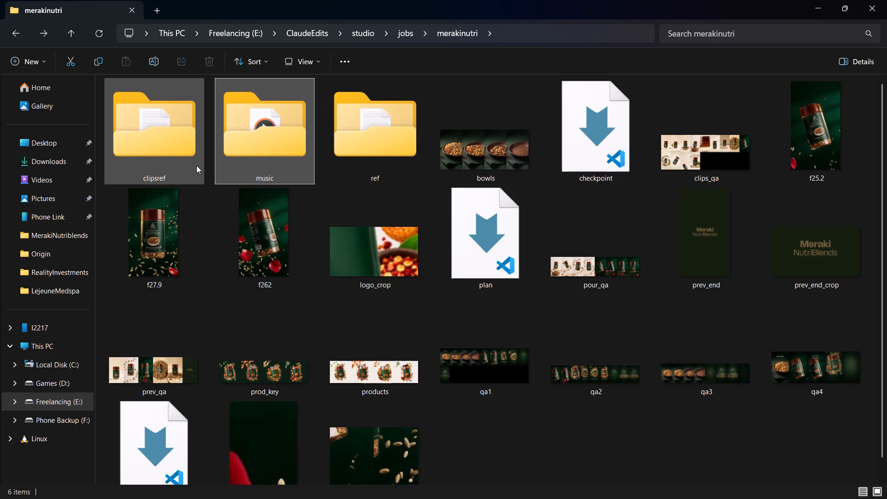
double_click(179, 135)
scroll(335, 213, "up", 16, "ctrl")
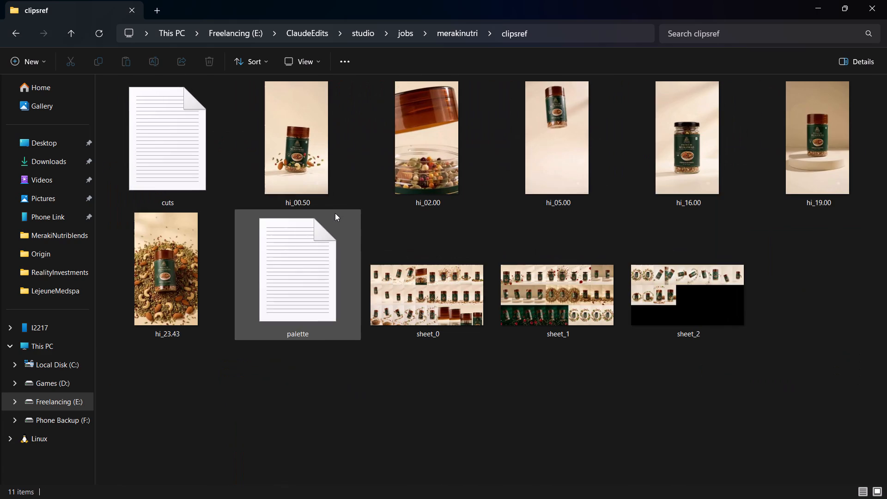
left_click(492, 357)
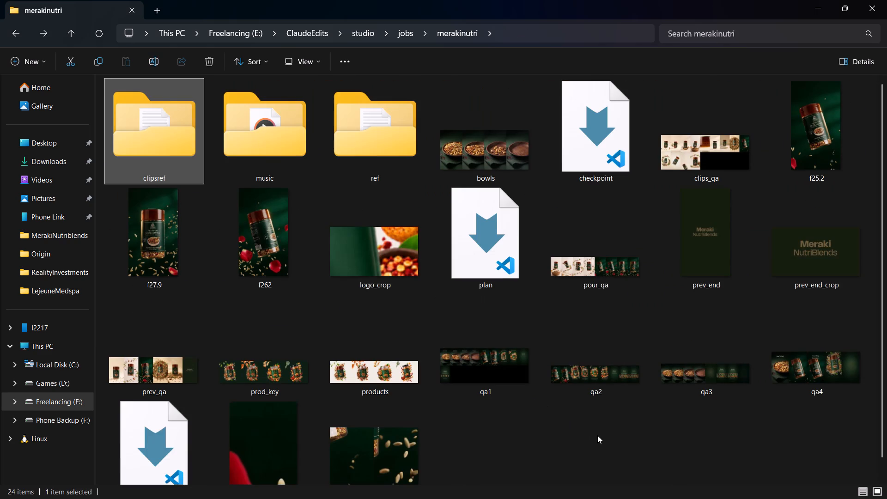
Leave the merakinutri job folder and return to the main ClaudeEdits folder with nothing selected.
left_click(598, 435)
left_click(598, 435)
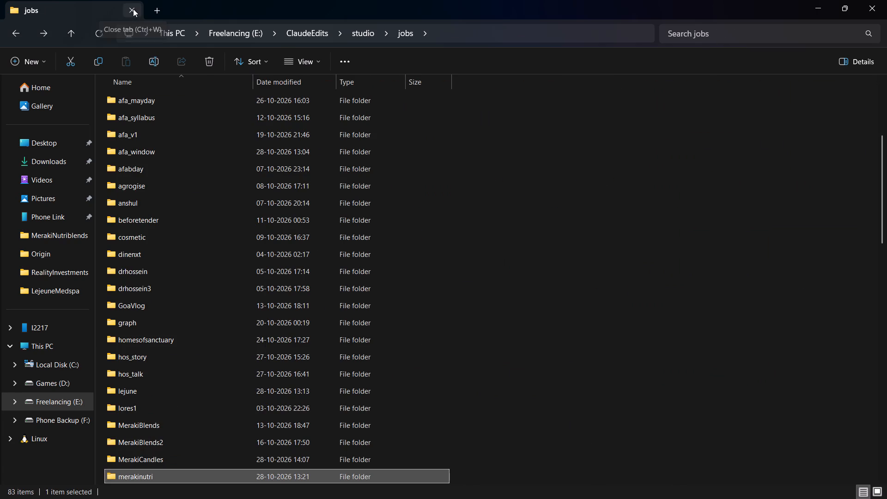
left_click(289, 29)
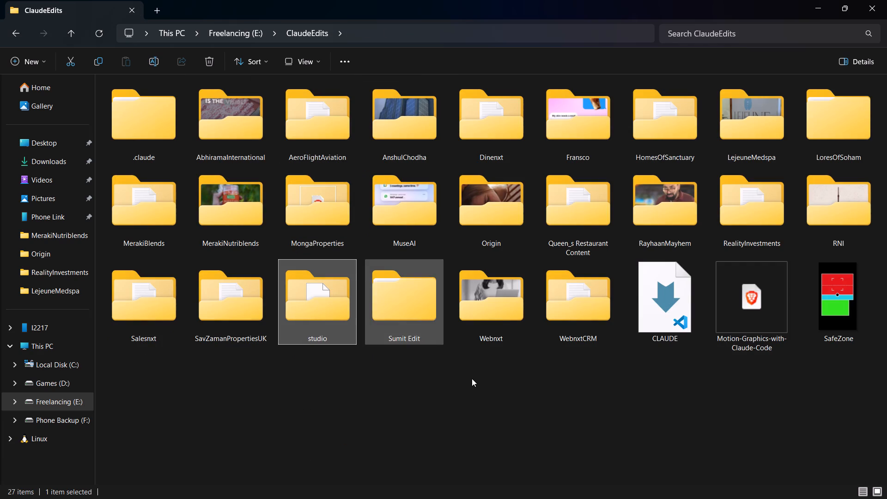
left_click(472, 378)
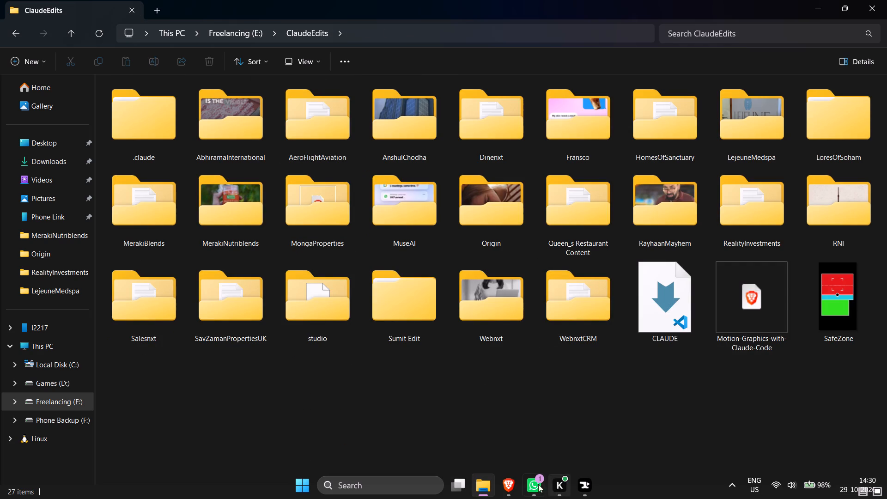
Switch to YT-Forge to check the reel download, and close the YT-Forge window.
left_click(583, 484)
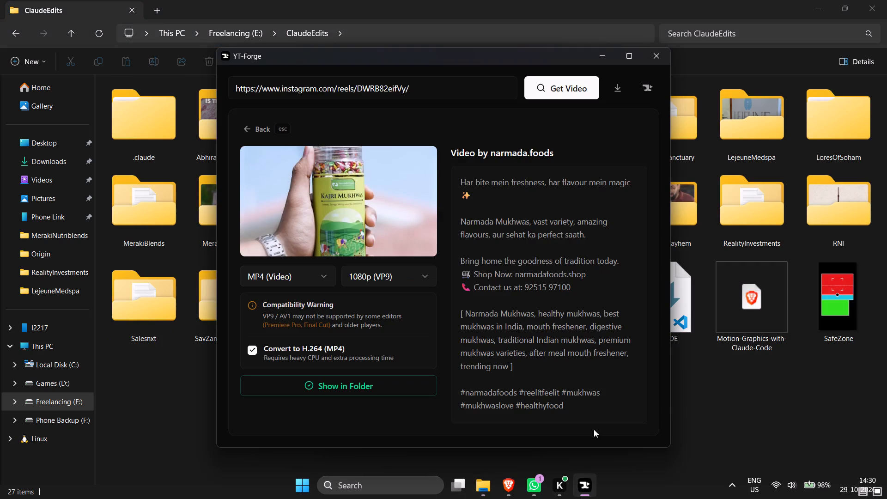
left_click(663, 57)
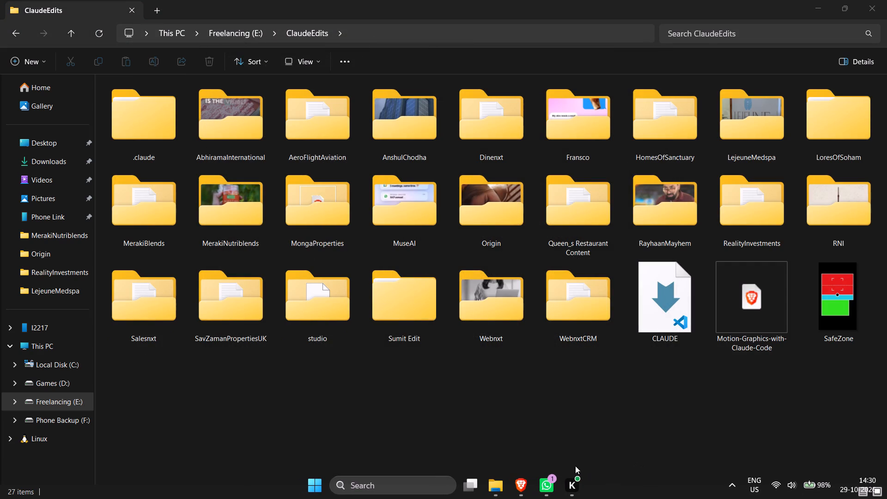
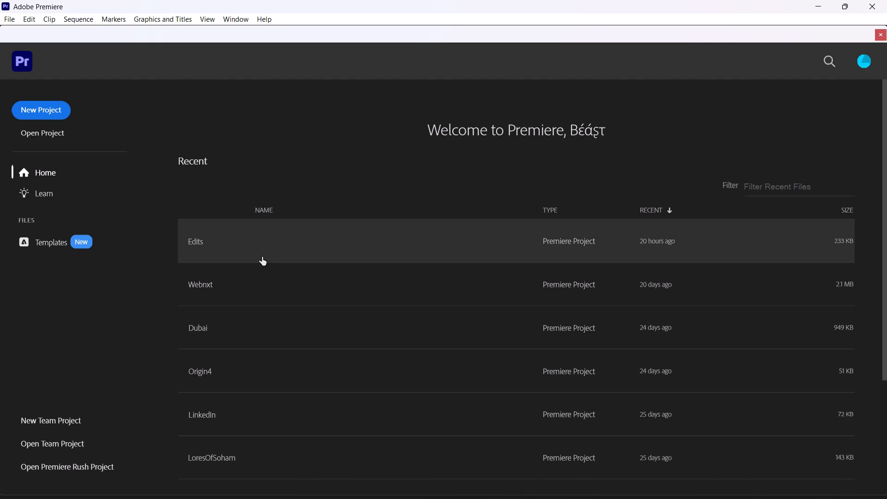
Switch to Adobe Premiere and open the recent project Edits.
left_click(261, 244)
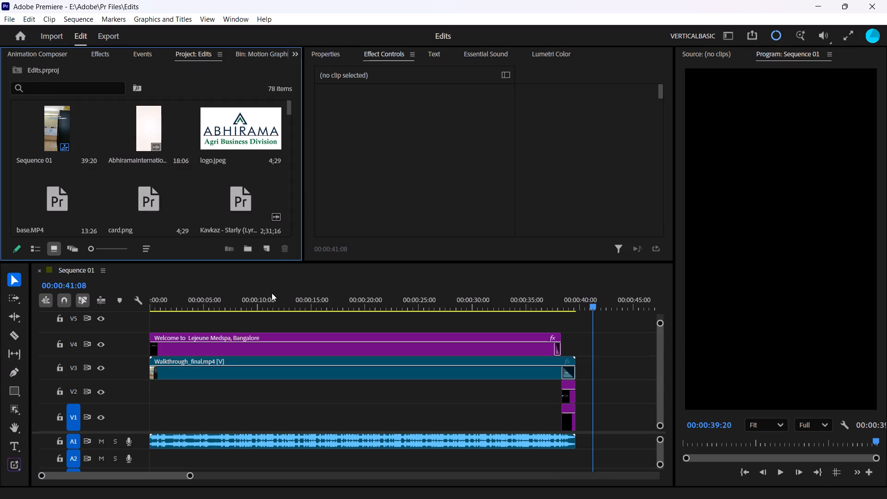
Save the Edits project and delete every clip from the Sequence 01 timeline.
scroll(302, 396, "down", 2, "alt")
scroll(301, 394, "up", 7)
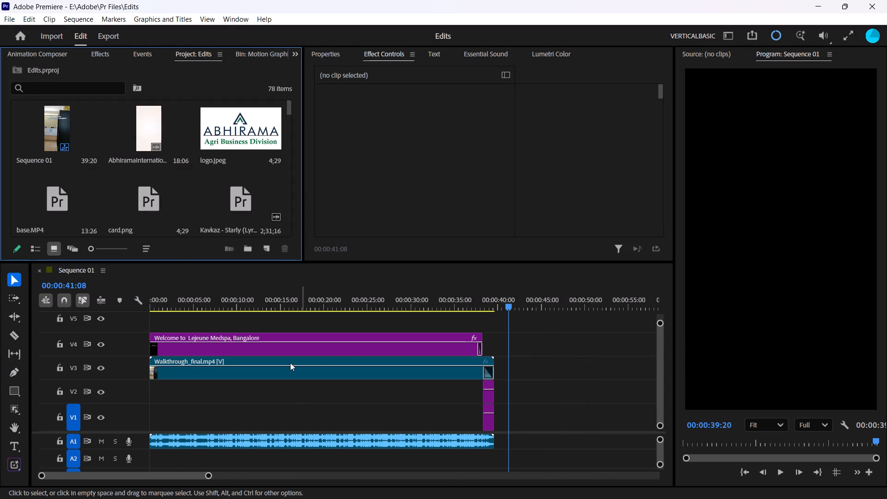
left_click_drag(213, 298, 175, 305)
left_click(241, 320, "ctrl")
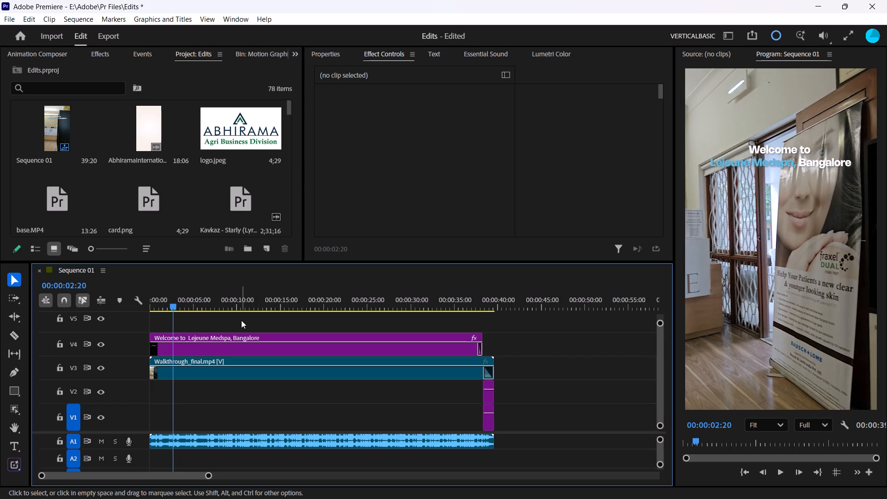
key("ctrl+s")
key("ctrl+a")
key("Delete")
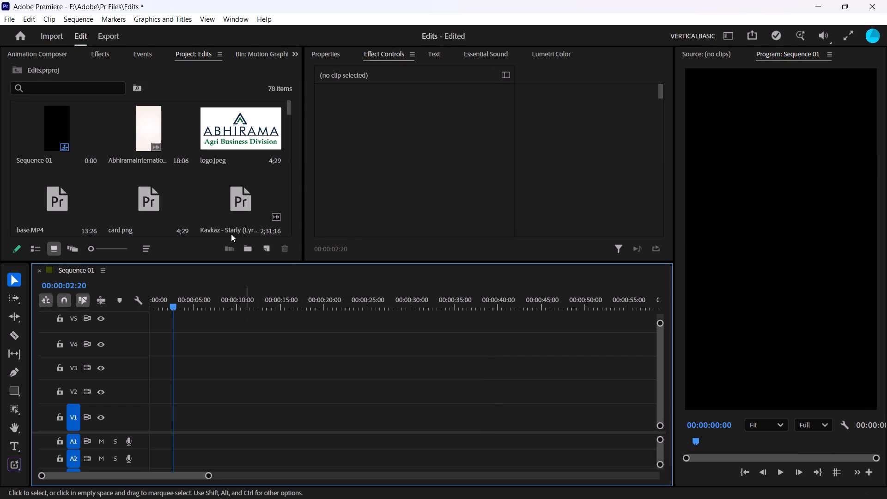
Import logg-png and ReferenceVideo from the ClaudeEdits > RNI folder into the project.
scroll(206, 148, "down", 13)
scroll(215, 187, "down", 17)
scroll(215, 190, "down", 8)
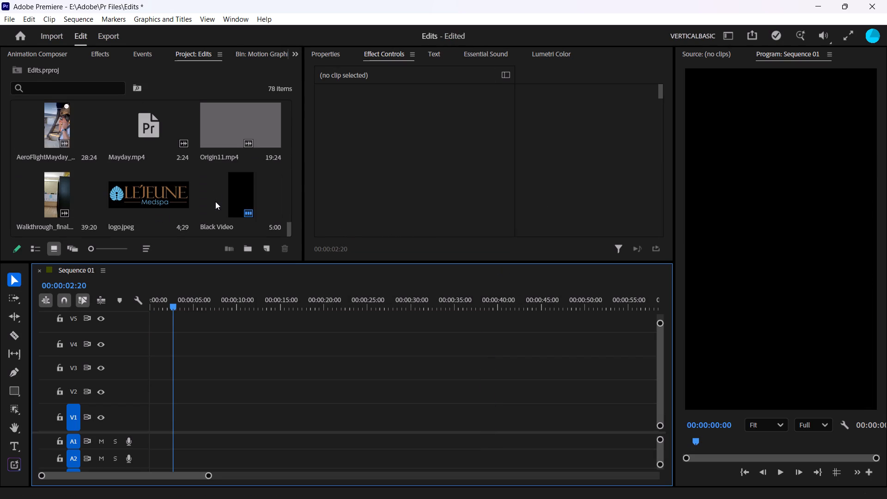
double_click(200, 234)
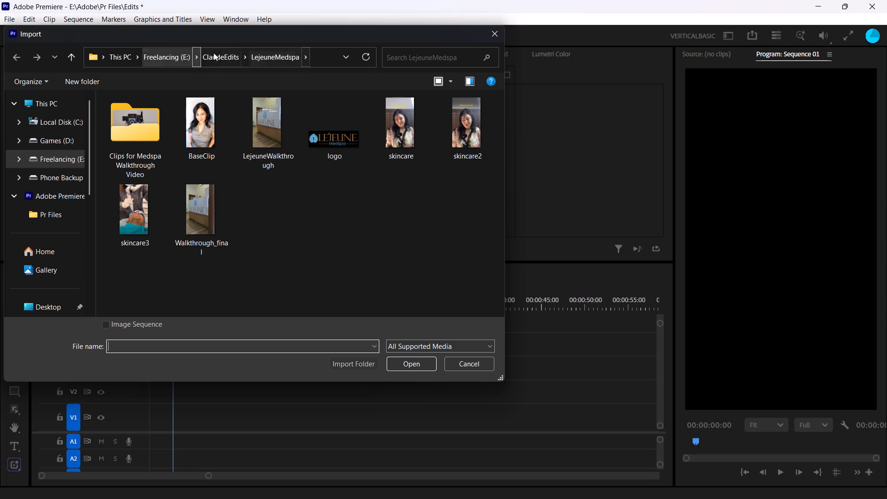
left_click(215, 53)
left_click(282, 249)
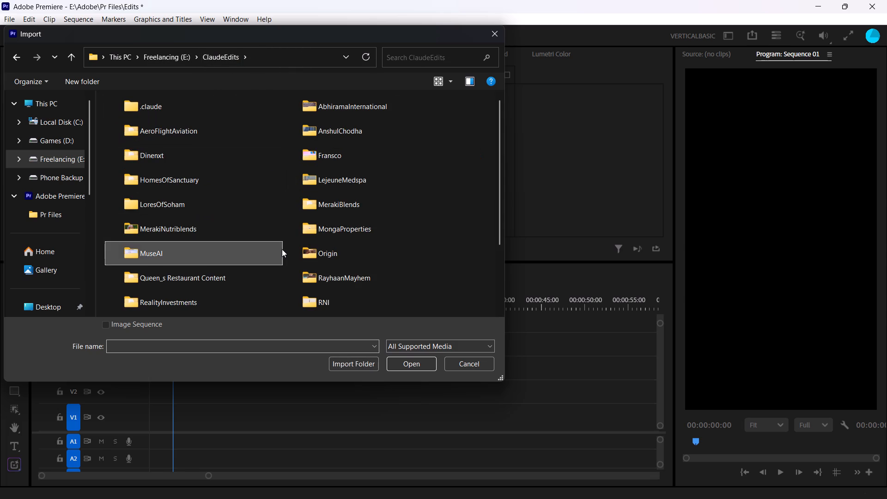
key("r")
key("r")
double_click(330, 292)
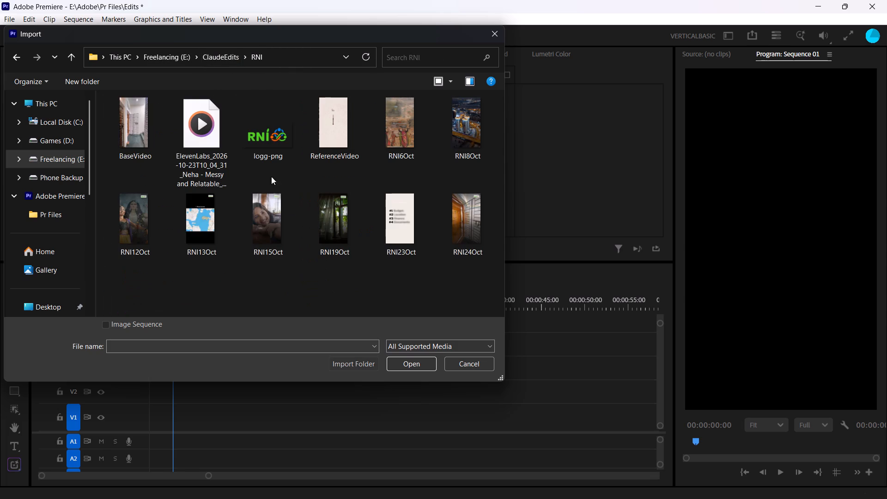
left_click(273, 135)
left_click(333, 128, "ctrl")
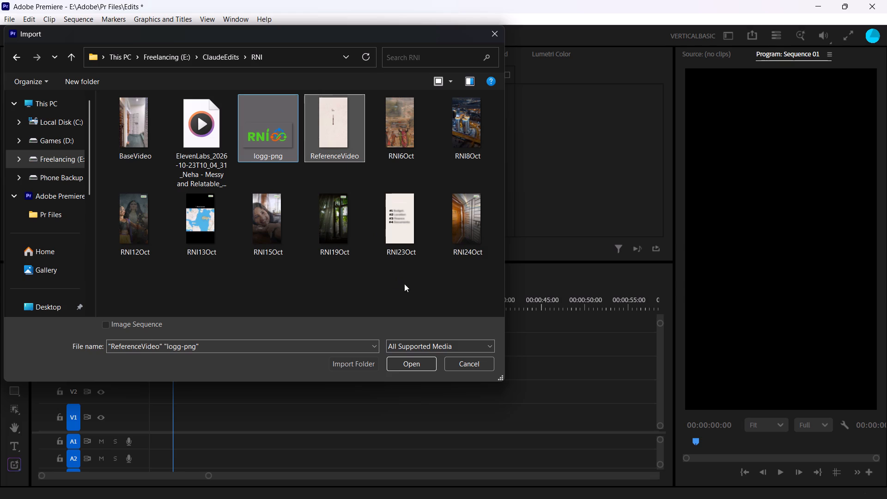
left_click(409, 365)
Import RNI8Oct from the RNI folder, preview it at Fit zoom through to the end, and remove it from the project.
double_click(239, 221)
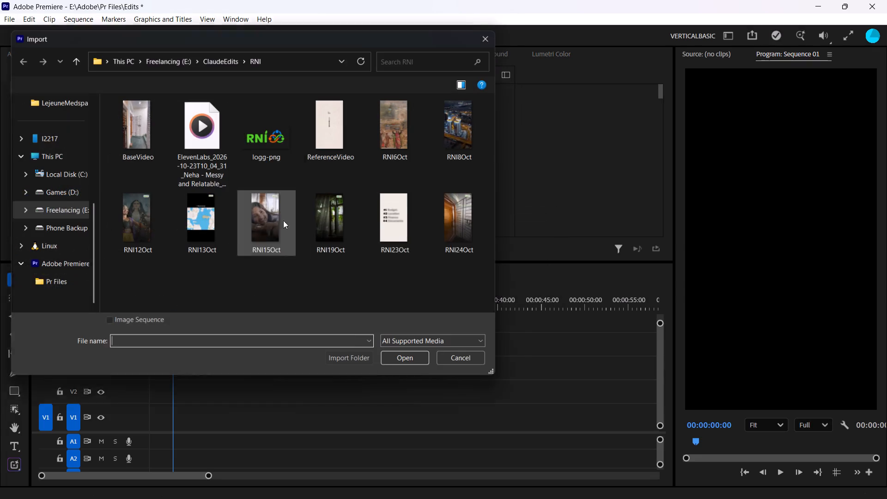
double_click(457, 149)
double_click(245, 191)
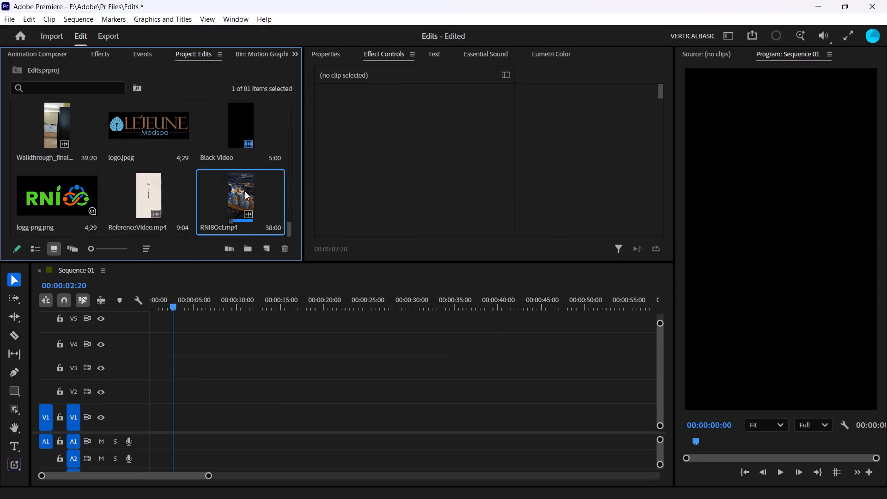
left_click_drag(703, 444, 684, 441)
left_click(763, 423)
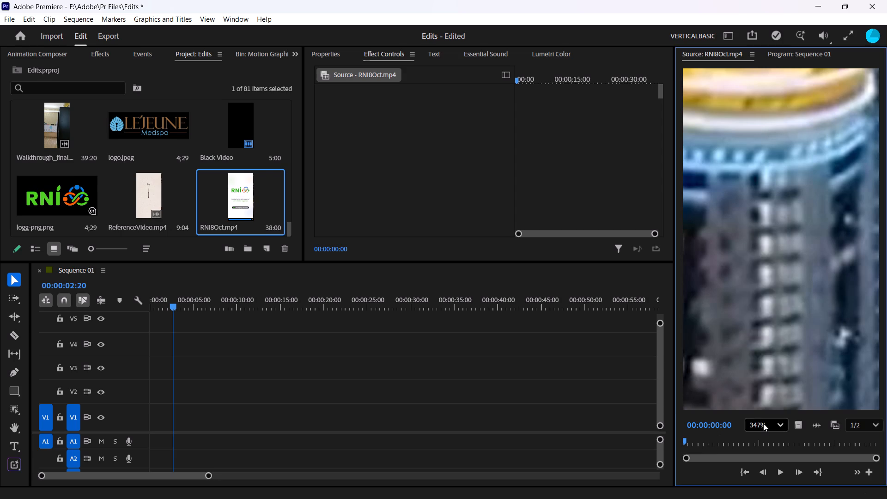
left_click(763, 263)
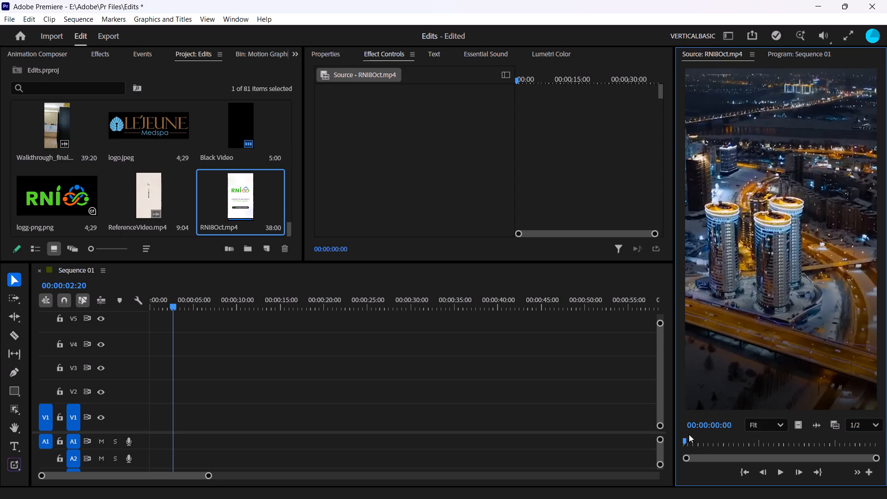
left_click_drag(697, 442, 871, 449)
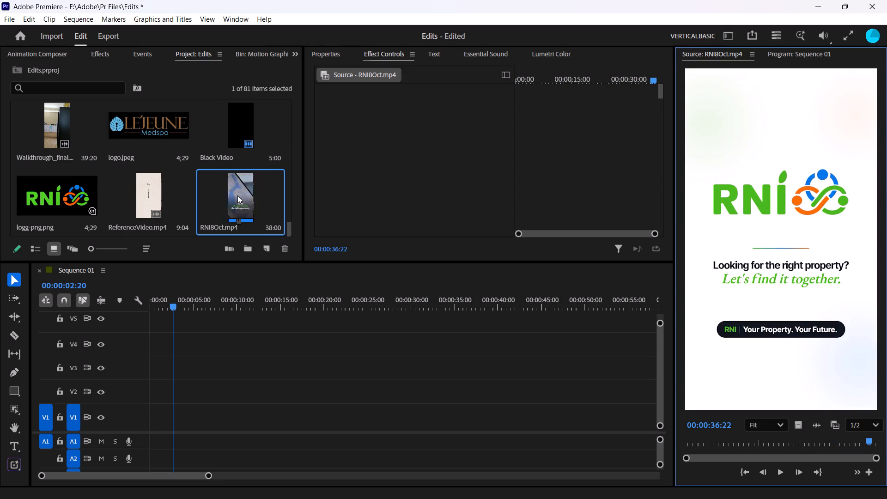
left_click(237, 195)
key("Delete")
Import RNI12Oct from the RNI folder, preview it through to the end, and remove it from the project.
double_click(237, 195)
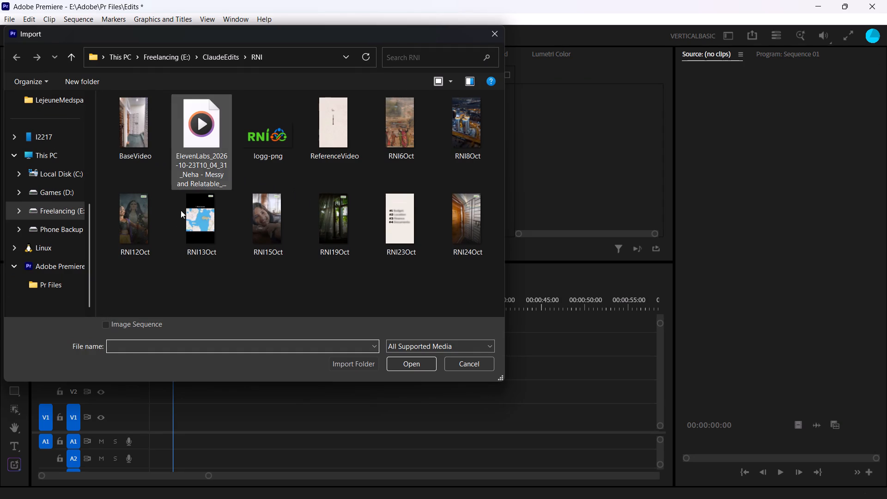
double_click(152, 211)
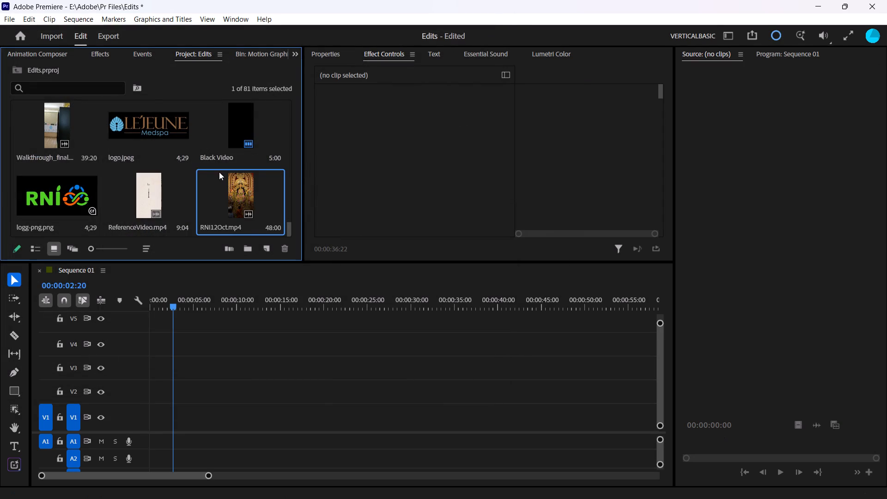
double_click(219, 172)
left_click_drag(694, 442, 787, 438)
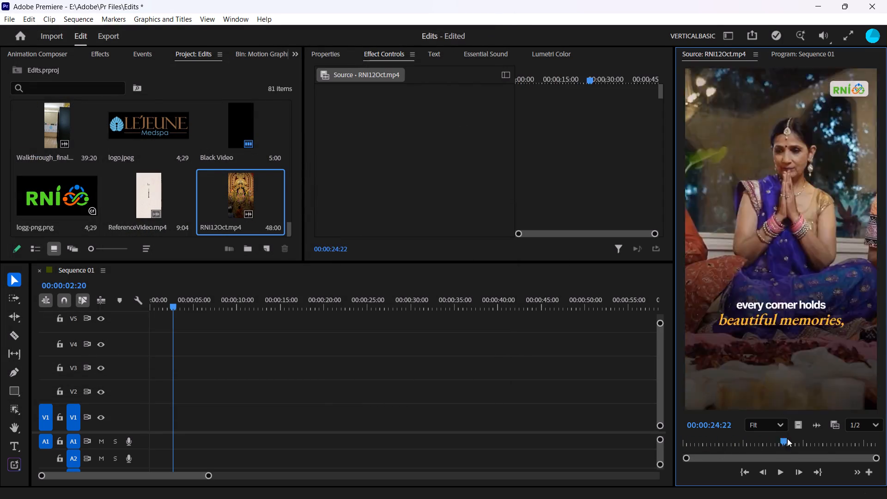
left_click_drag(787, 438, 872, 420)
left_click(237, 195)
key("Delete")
Import RNI23Oct from the RNI folder and scrub through its sections in the source monitor.
double_click(237, 195)
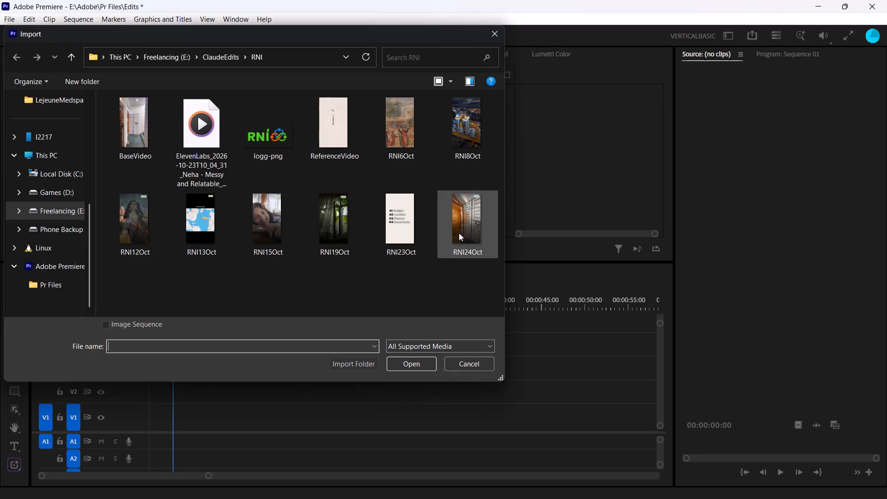
double_click(395, 223)
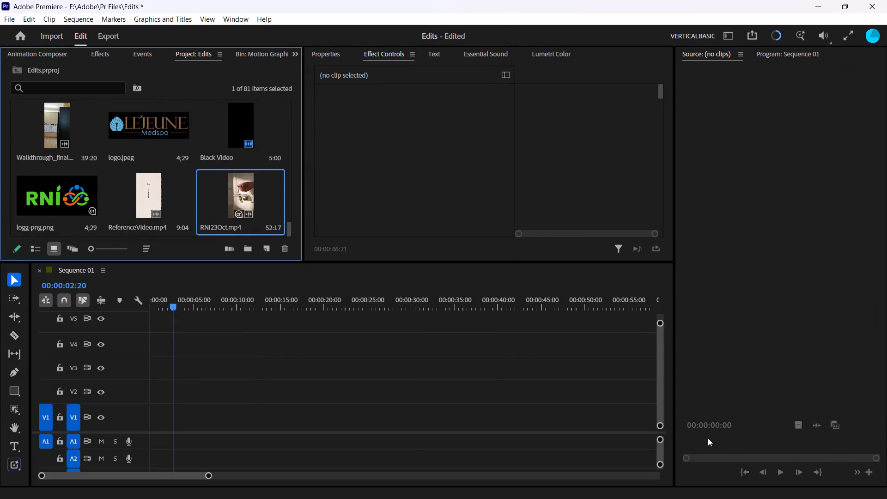
double_click(254, 197)
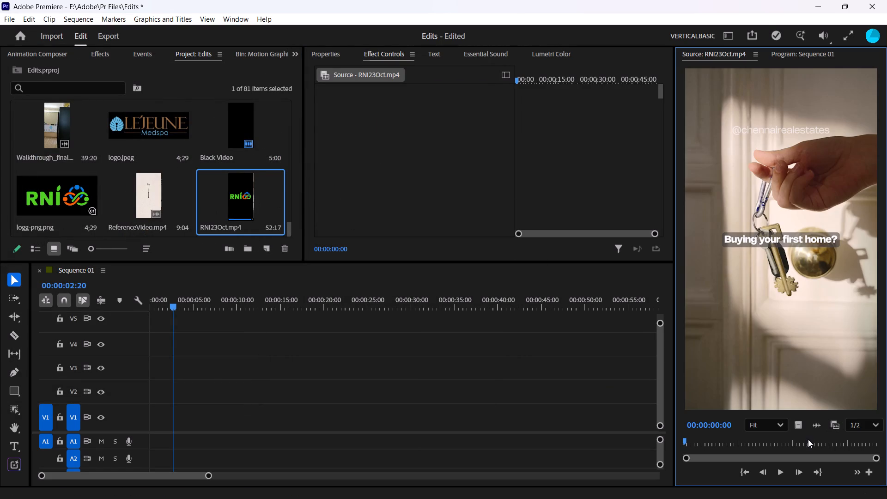
left_click_drag(796, 444, 763, 447)
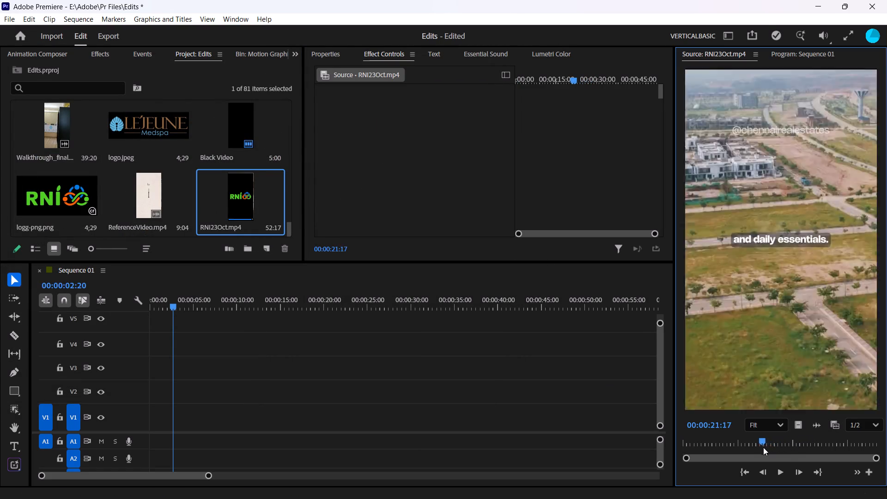
left_click_drag(763, 447, 733, 452)
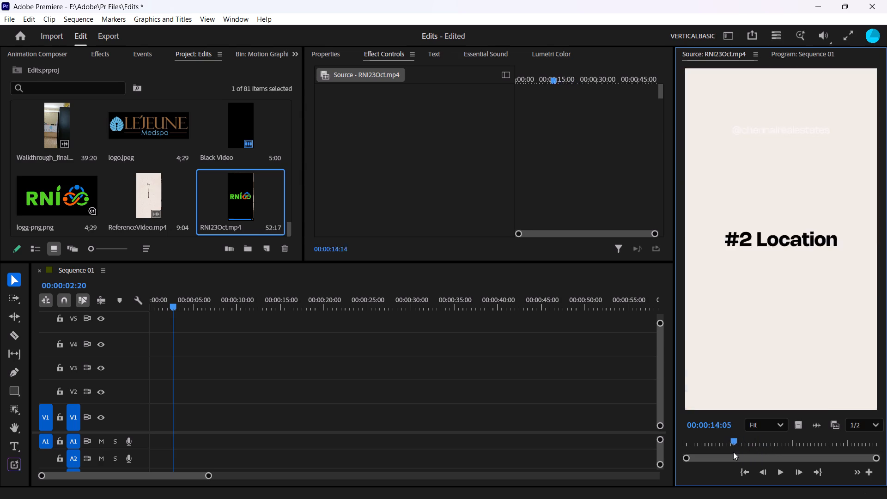
left_click_drag(733, 452, 716, 452)
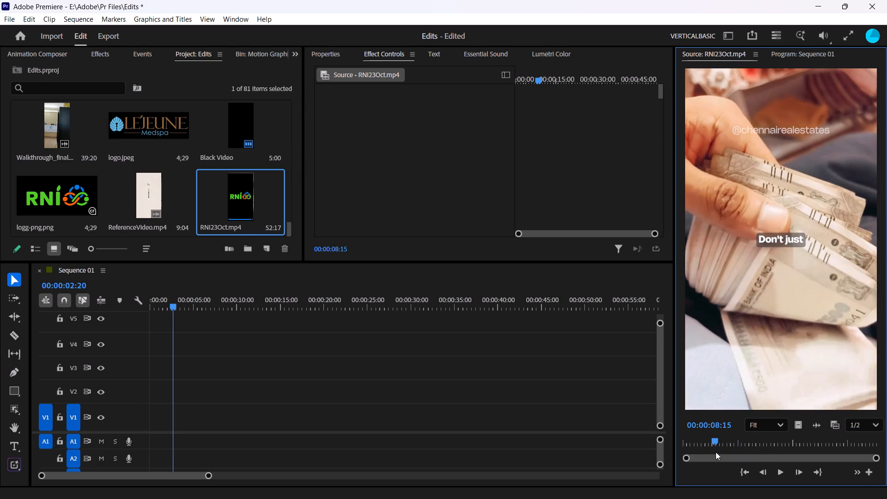
left_click_drag(716, 452, 824, 467)
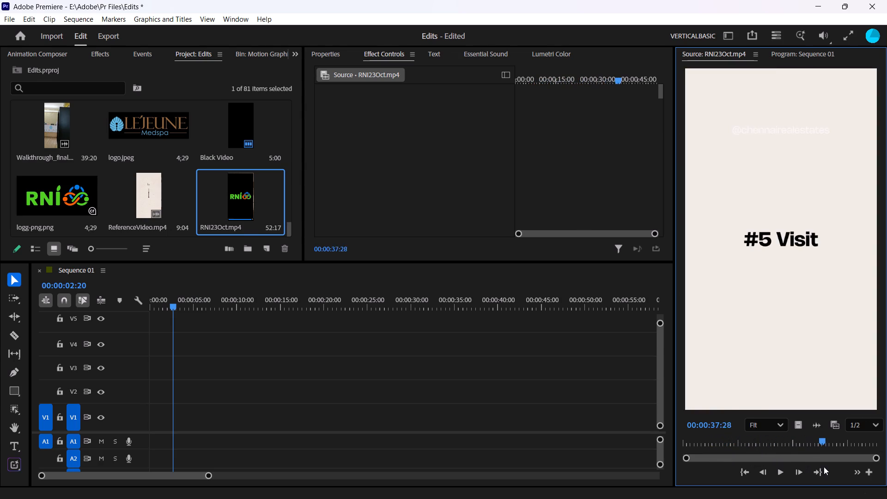
left_click_drag(824, 467, 854, 468)
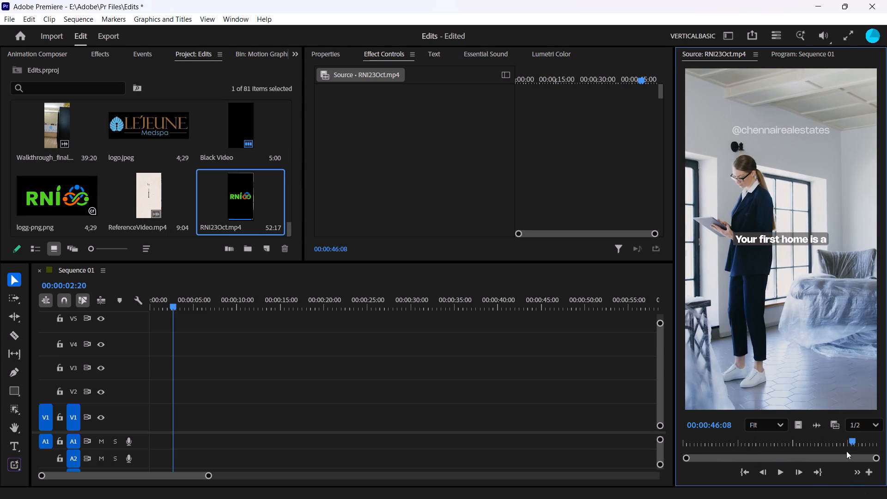
Place ReferenceVideo.mp4 at the start of track V1 in Sequence 01.
left_click_drag(147, 185, 240, 366)
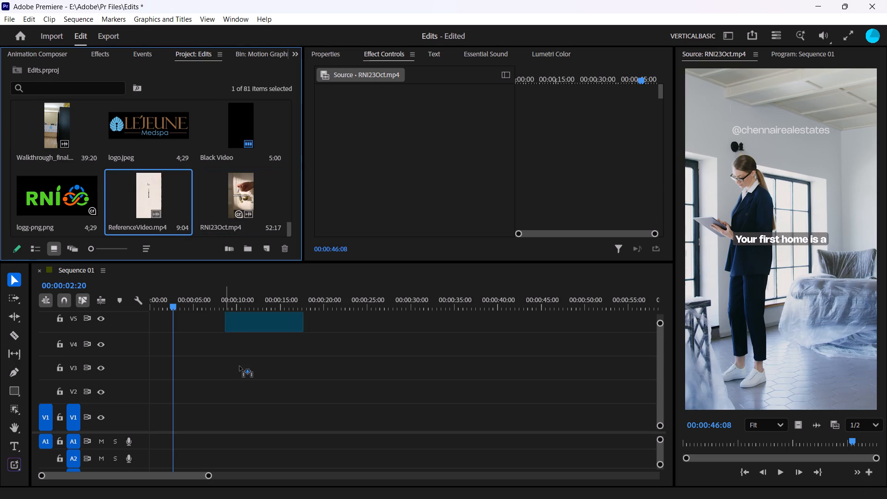
left_click_drag(240, 366, 146, 421)
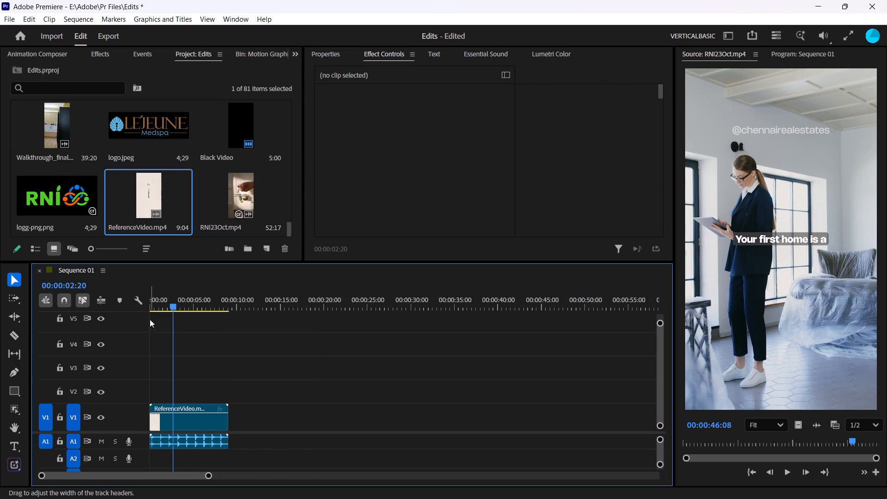
Add a text title reading "@t" near the top of the frame at 00:00:06:13 over the reference video.
left_click_drag(170, 302, 207, 312)
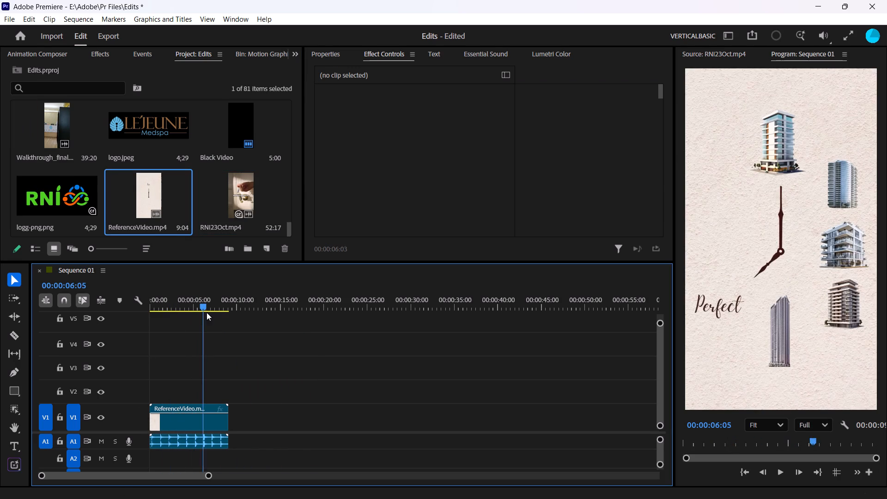
left_click_drag(207, 312, 207, 313)
left_click(17, 442)
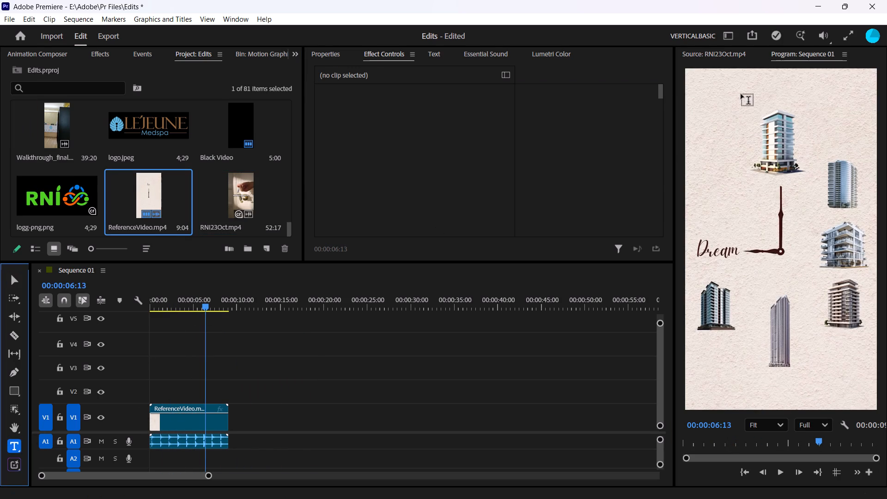
left_click(743, 94)
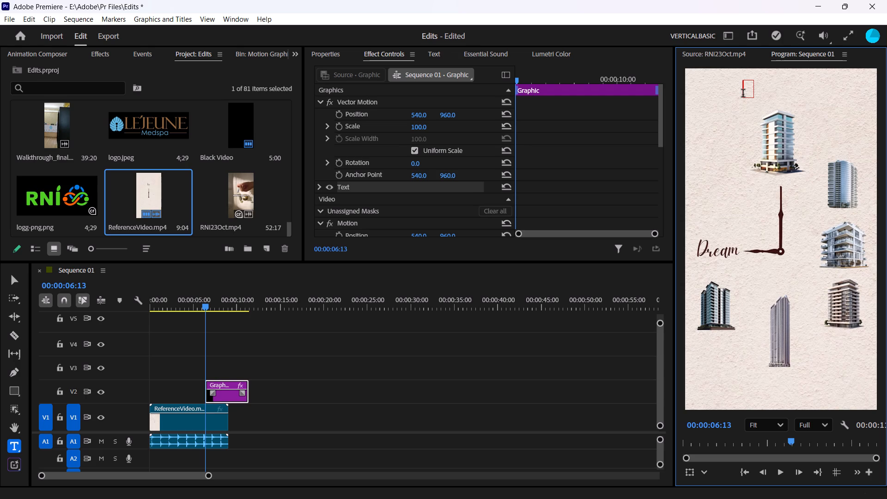
key("shift+at")
key("t")
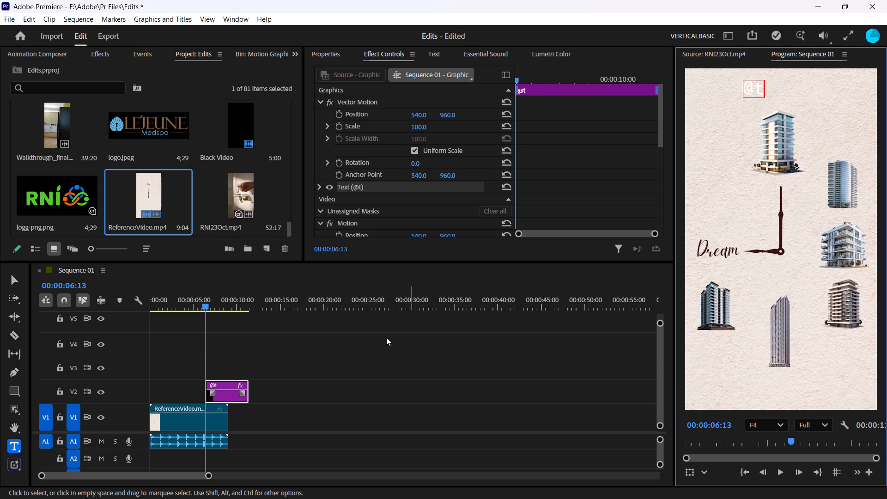
left_click(363, 343)
Place RNI23Oct.mp4 on track V1 from about 12 seconds and move the @t title above its start on V2.
left_click_drag(251, 183, 280, 389)
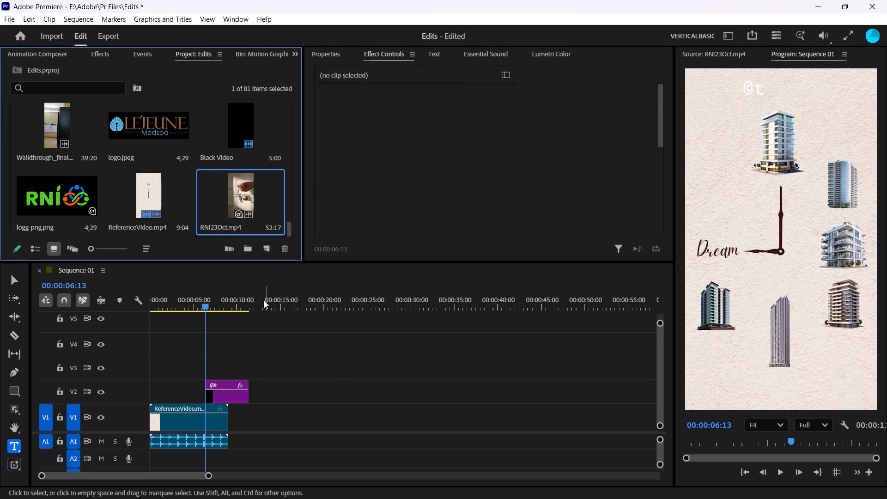
left_click_drag(230, 182, 258, 424)
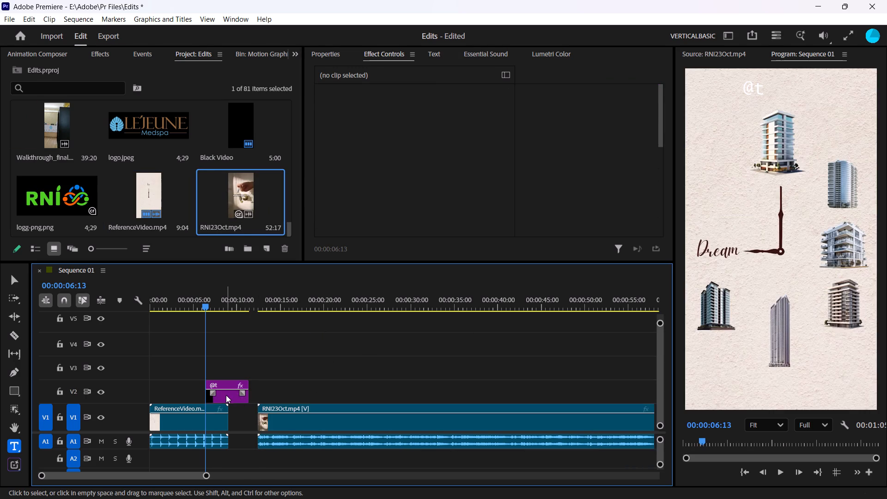
left_click_drag(226, 395, 280, 395)
left_click(278, 303)
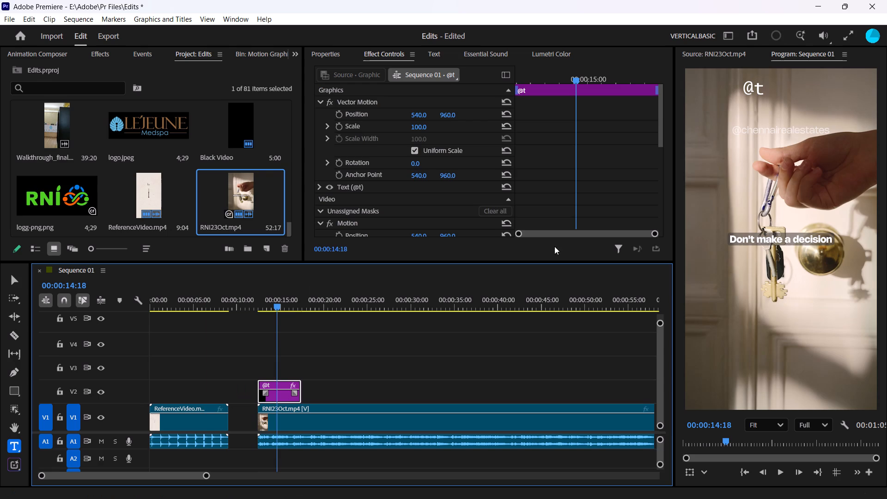
left_click(756, 86)
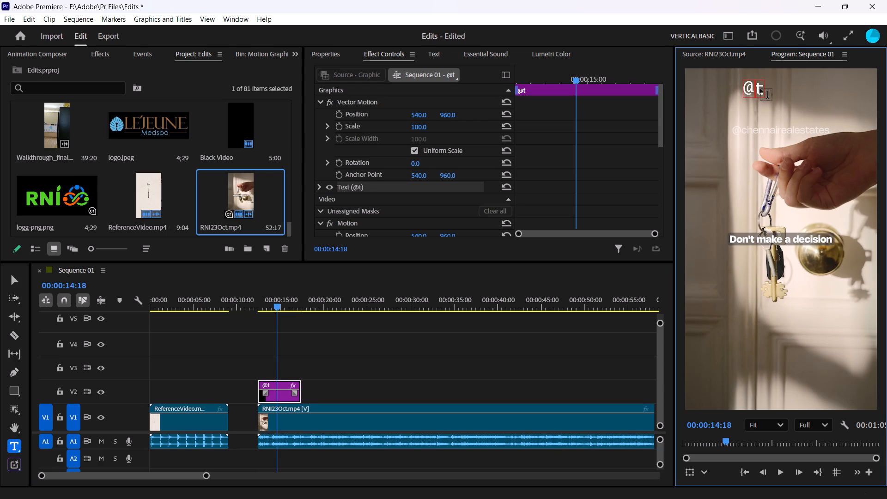
key("Right")
key("BackSpace")
type("chenn")
type("ai")
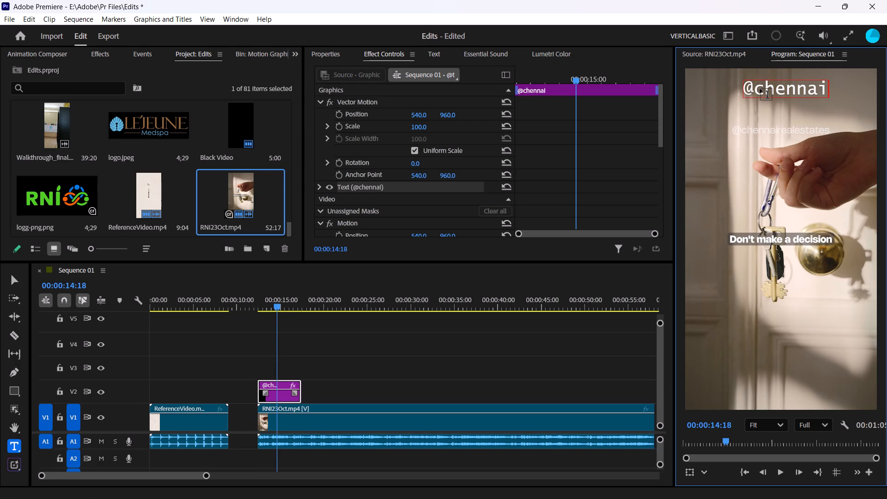
type("re")
key("a")
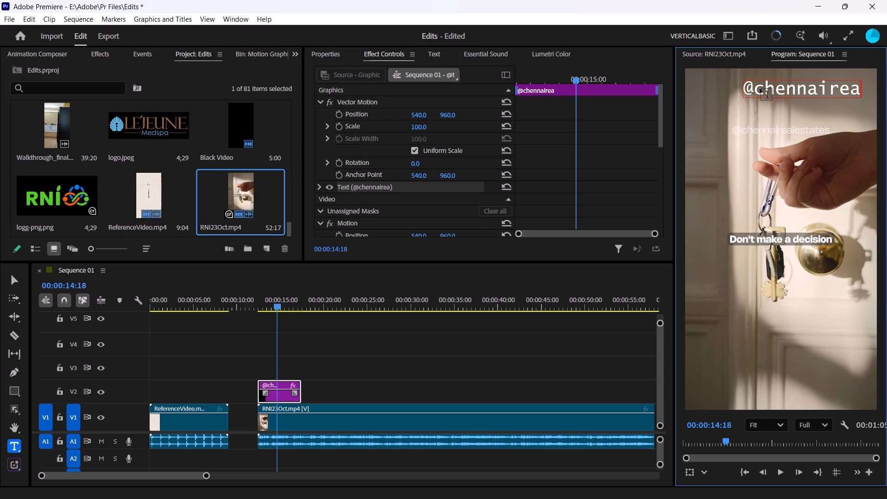
type("le")
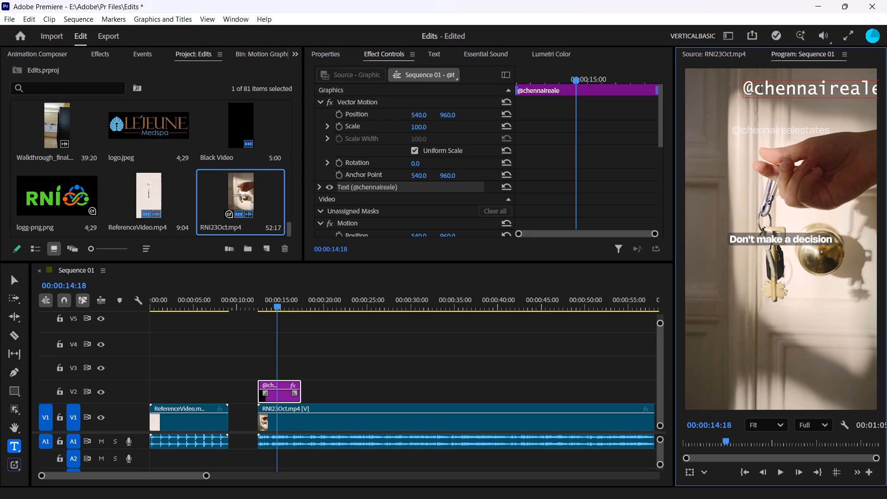
key("s")
type("tates")
key("ctrl+a")
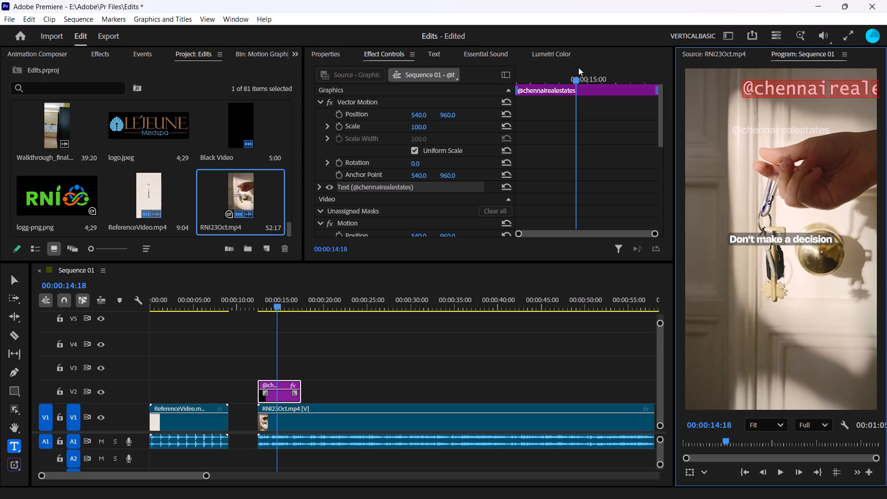
left_click(318, 188)
scroll(372, 162, "down", 6)
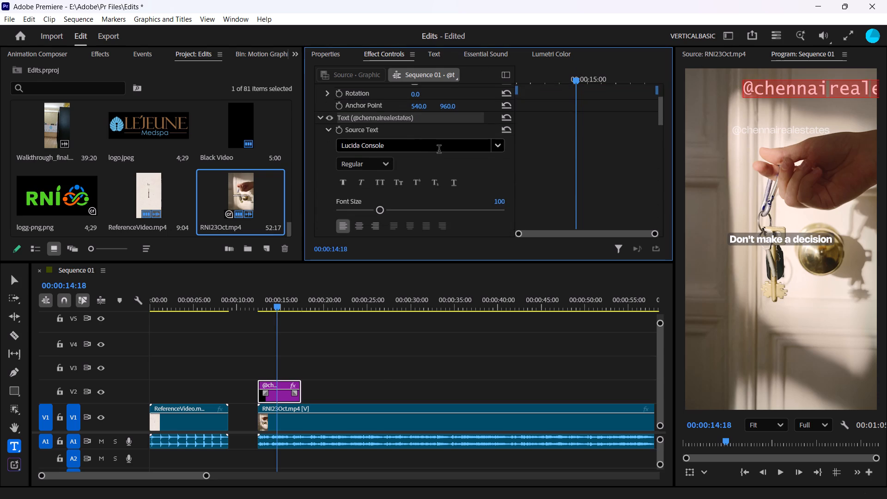
left_click(440, 147)
left_click(384, 168)
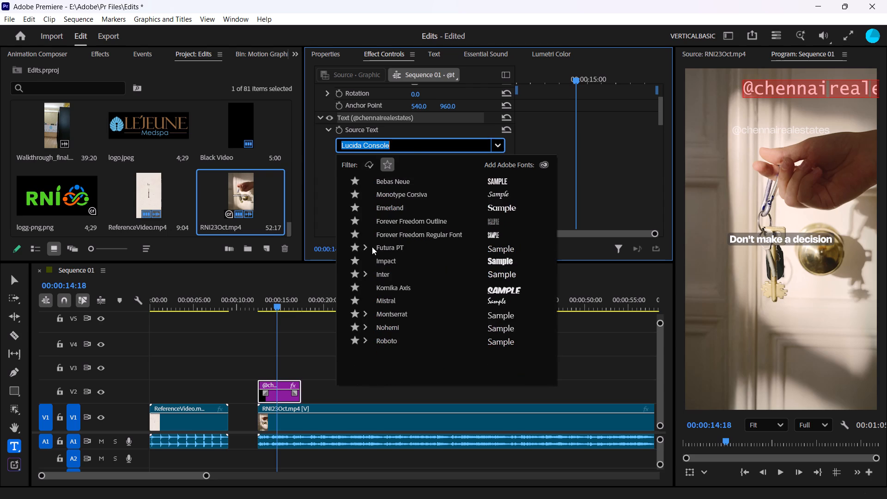
left_click(365, 326)
scroll(471, 316, "down", 11)
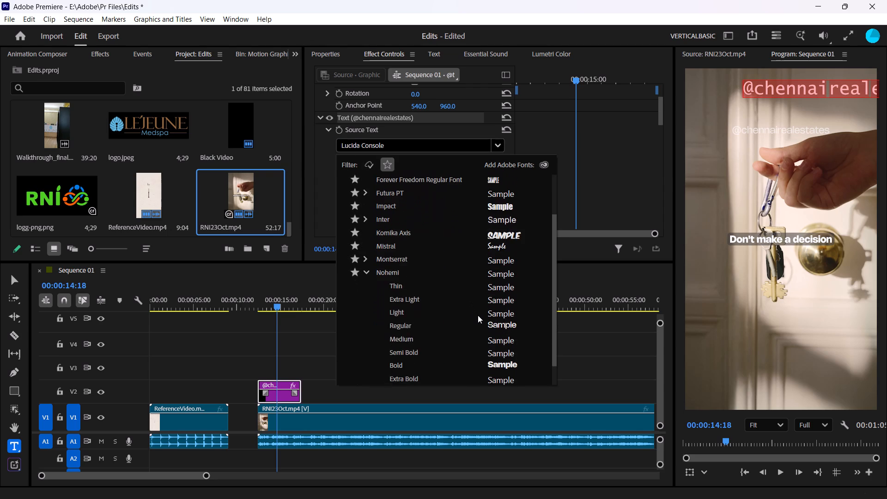
scroll(478, 316, "down", 6)
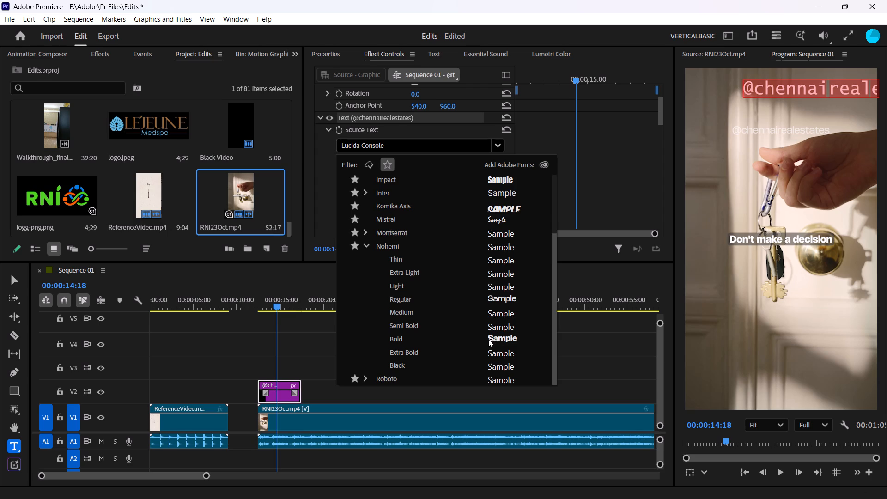
left_click(500, 300)
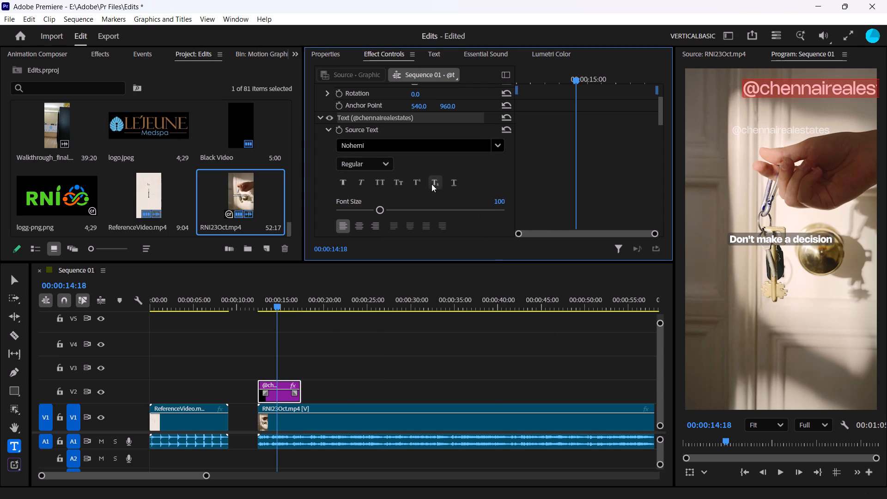
left_click(503, 202)
type("50")
key("Return")
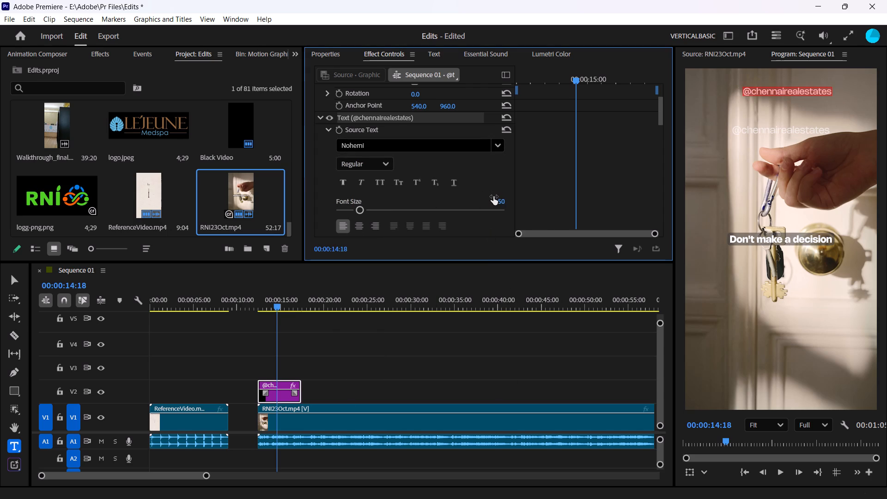
left_click(15, 283)
left_click_drag(812, 93, 810, 103)
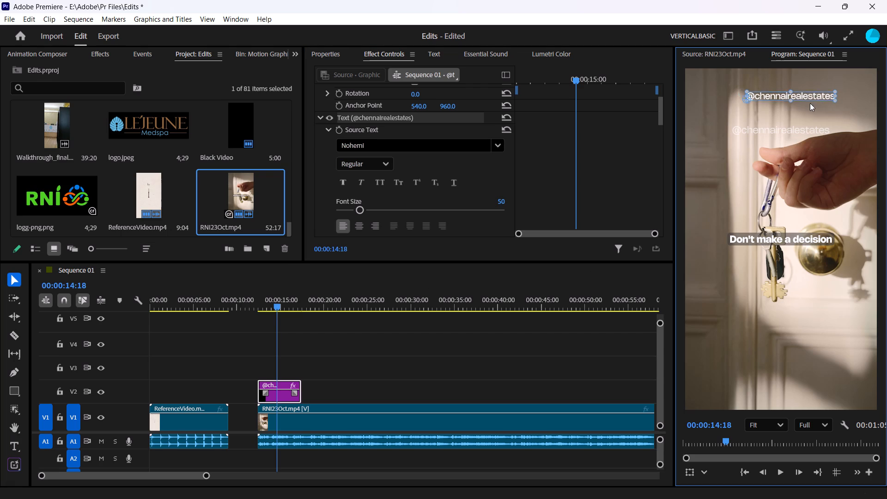
left_click_drag(810, 103, 810, 116)
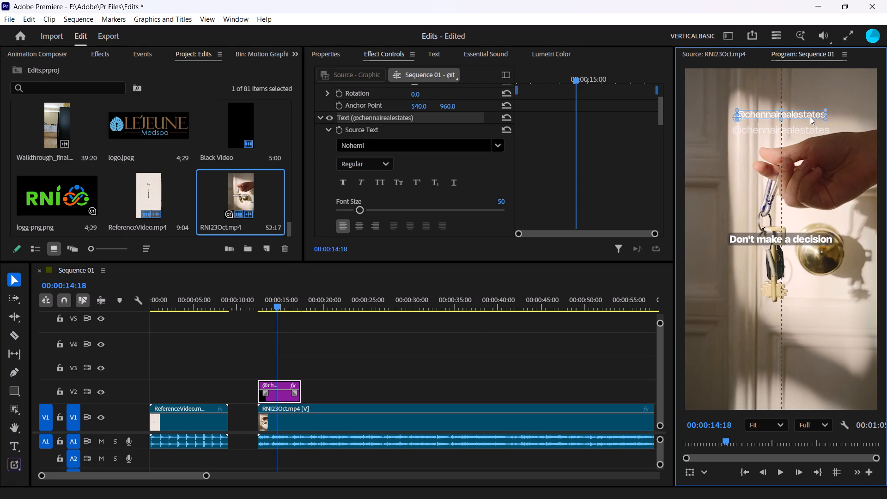
left_click_drag(810, 116, 808, 100)
scroll(477, 167, "down", 14)
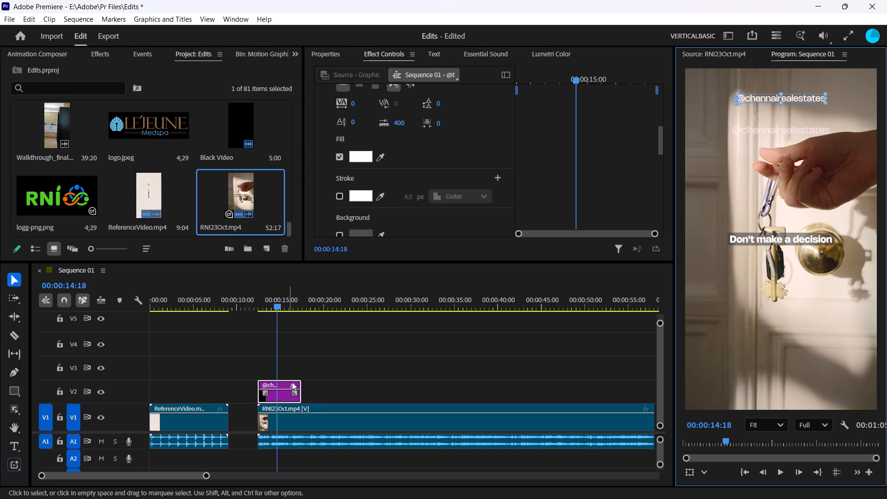
Move the title clip to the start of track V2 and extend its end to about 21 seconds.
left_click_drag(281, 400, 145, 402)
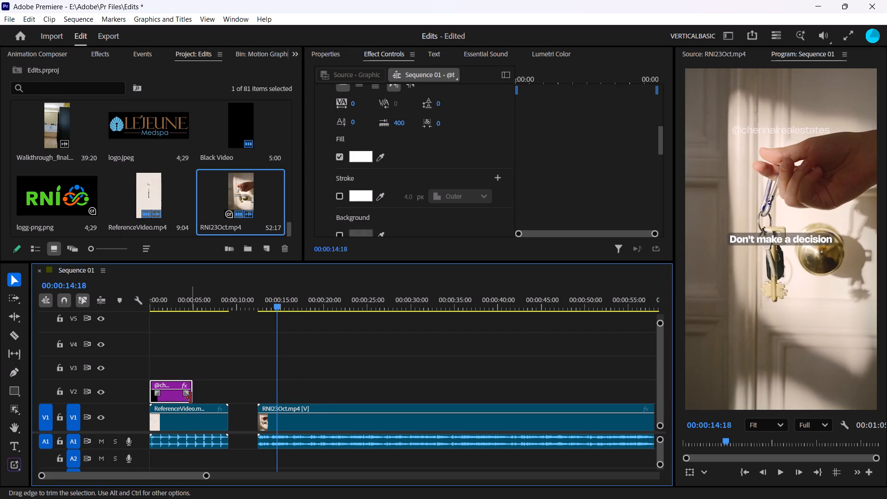
left_click_drag(191, 398, 334, 395)
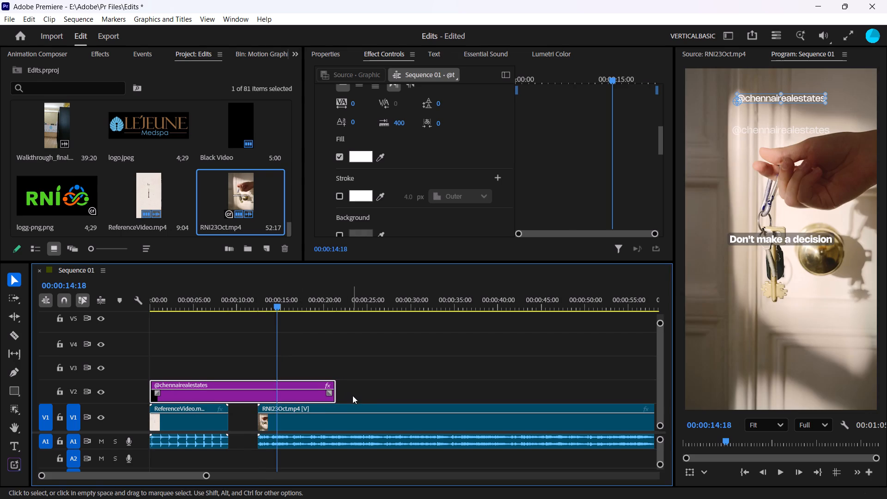
Delete the RNI23Oct.mp4 clip from Sequence 01.
left_click(397, 406)
key("x")
left_click_drag(340, 399, 288, 399)
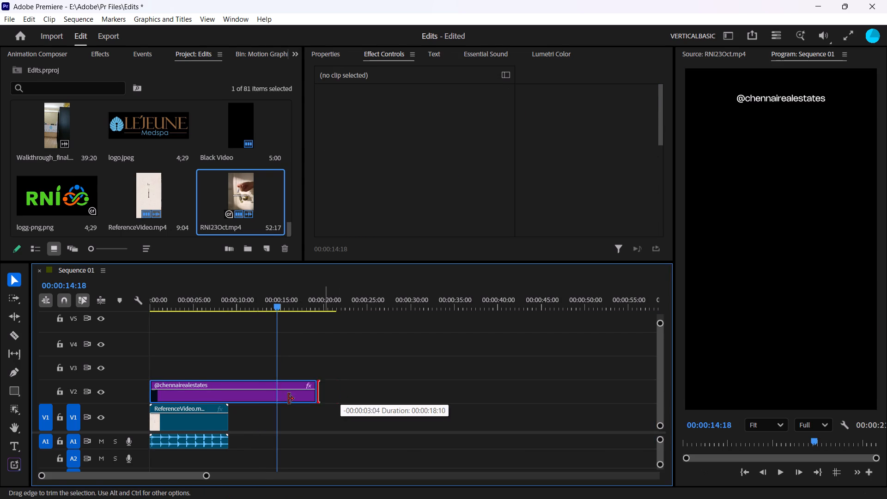
left_click_drag(288, 399, 236, 391)
Set the title's fill to the dark brown sampled from the clock hand in the reference video.
left_click_drag(228, 308, 113, 287)
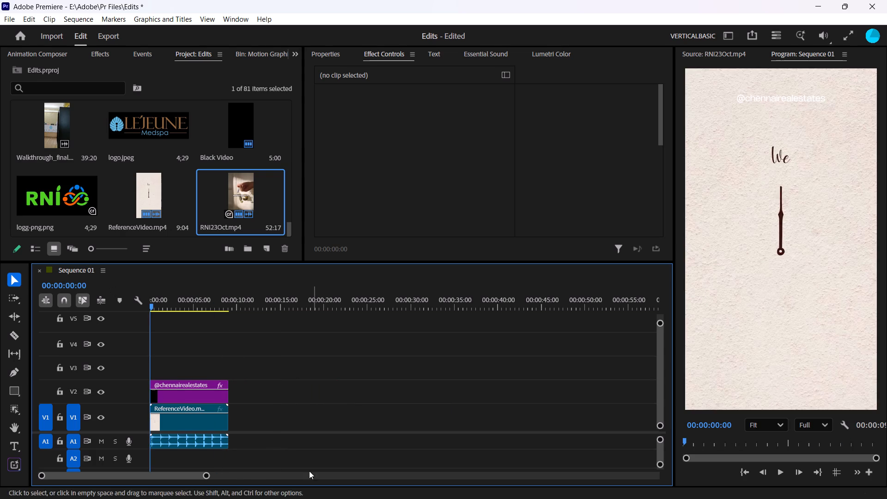
left_click_drag(205, 475, 126, 462)
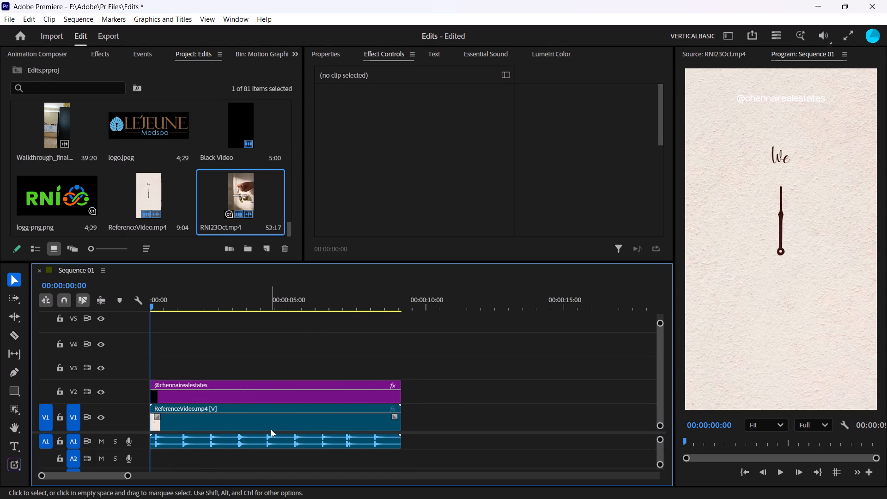
key("space")
key("space")
left_click(328, 401)
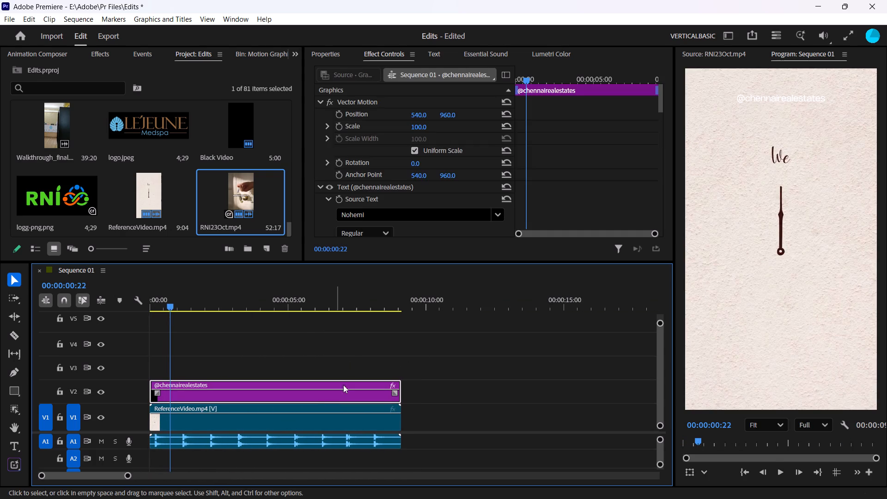
scroll(481, 134, "down", 5)
scroll(790, 213, "up", 7)
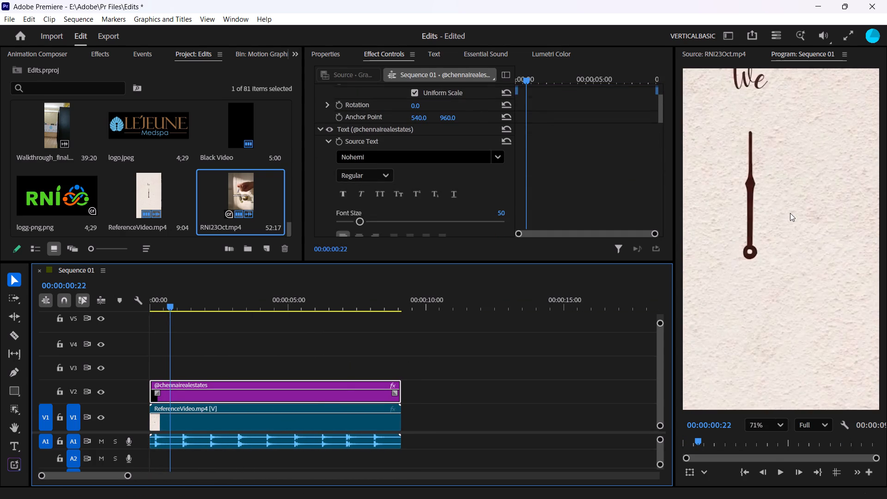
scroll(726, 197, "up", 7)
scroll(766, 189, "up", 6)
scroll(457, 144, "down", 8)
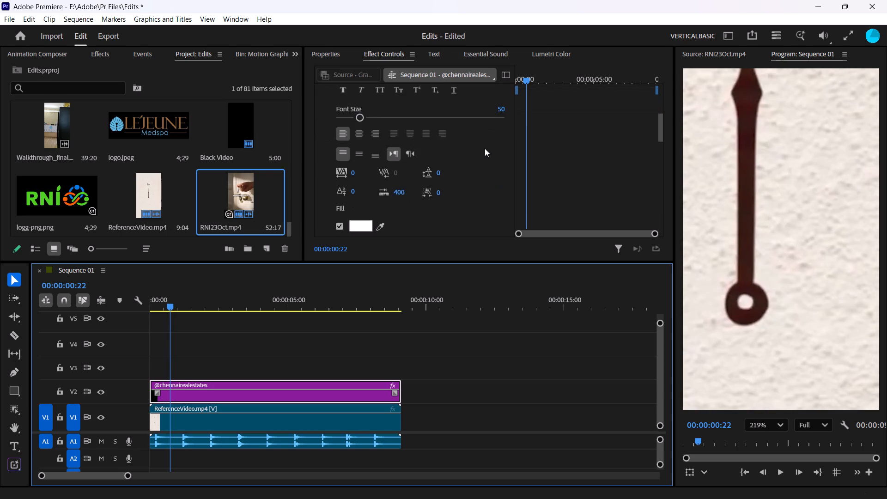
scroll(485, 148, "down", 7)
left_click(380, 156)
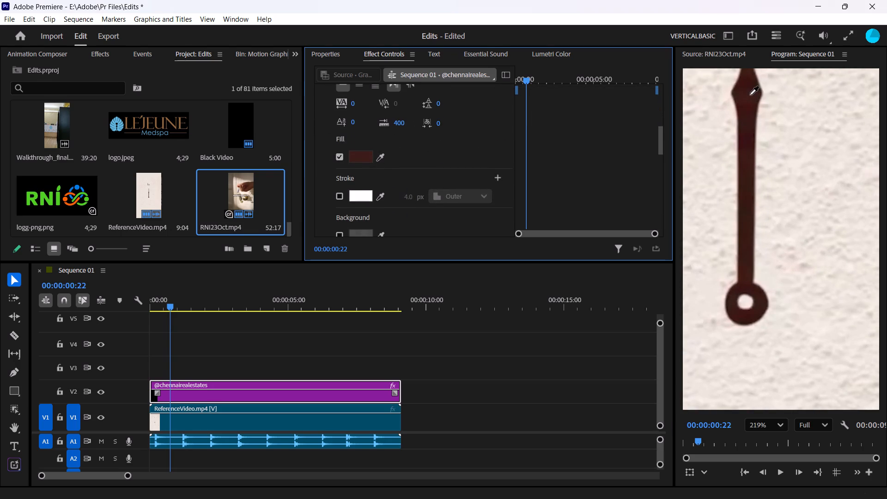
left_click(749, 95)
left_click(764, 425)
left_click(767, 262)
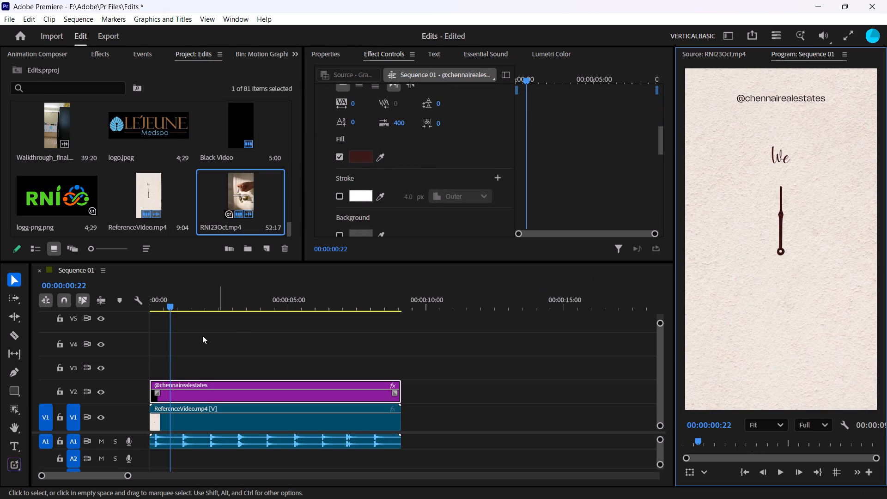
Play the sequence from the start and raise the title by setting its Vector Motion vertical position to 918.
left_click_drag(173, 294, 91, 293)
key("space")
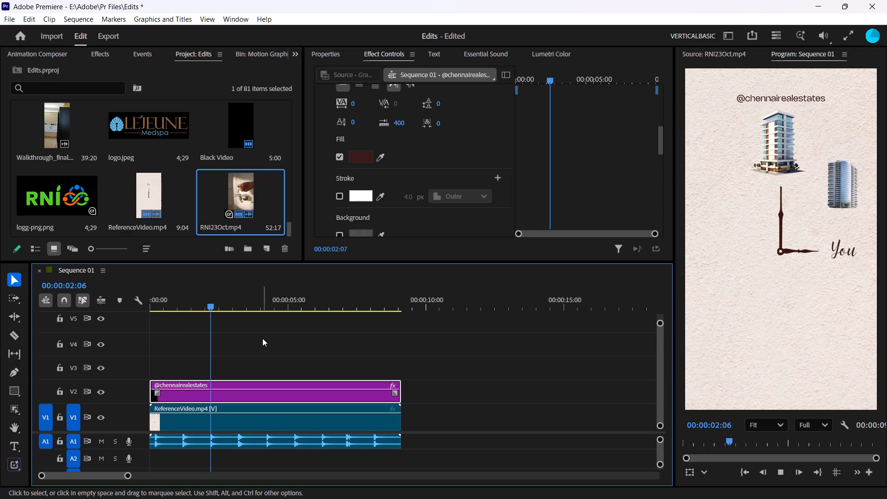
scroll(469, 144, "up", 10)
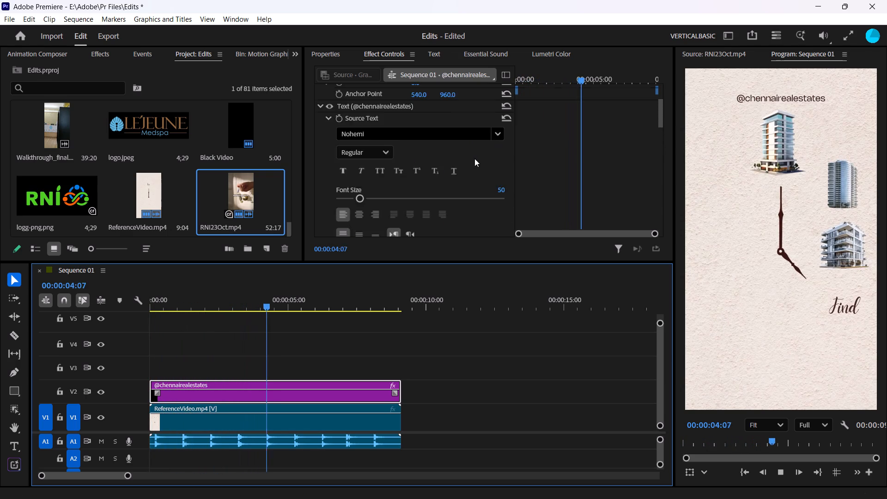
scroll(474, 158, "up", 9)
left_click_drag(450, 104, 425, 109)
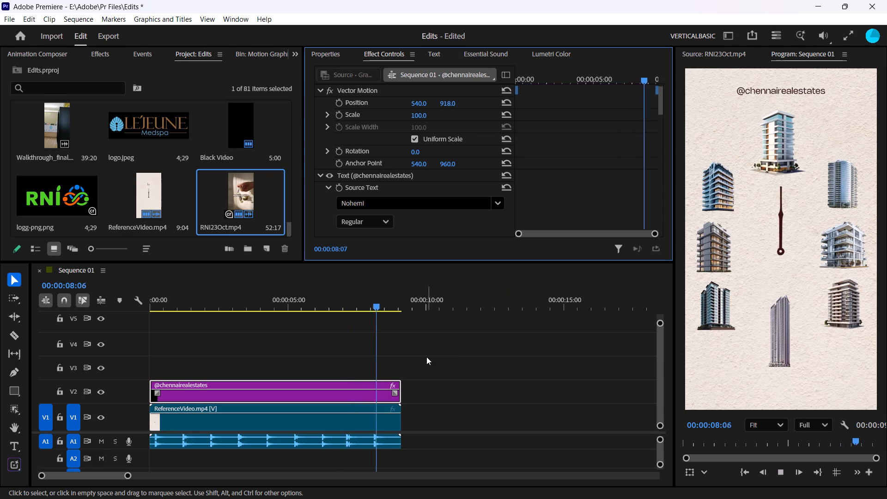
key("space")
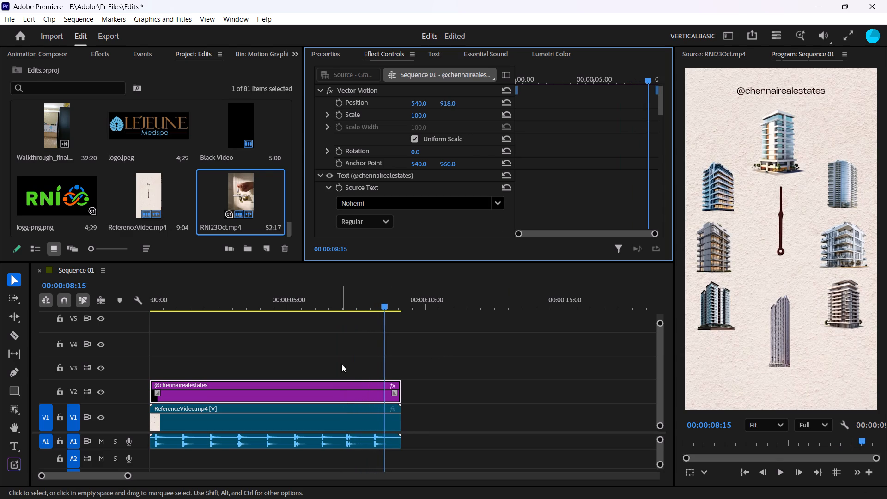
Split ReferenceVideo.mp4 and its audio at 00:00:05:03, just before the beat where the word "Perfect" is showing.
left_click_drag(345, 294, 287, 291)
key("space")
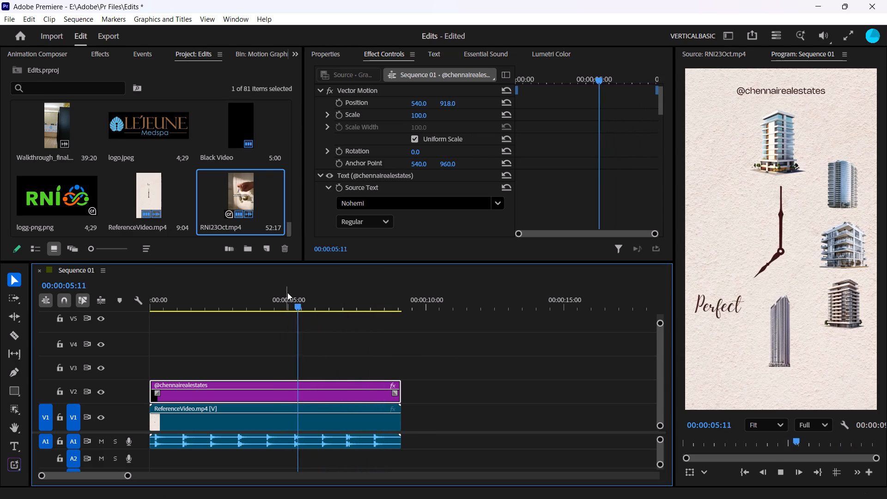
scroll(300, 345, "up", 8, "alt")
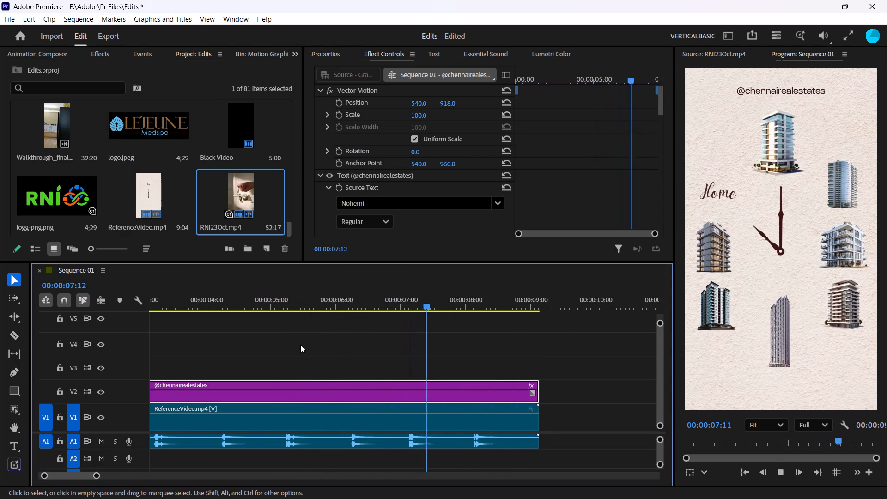
left_click(281, 301)
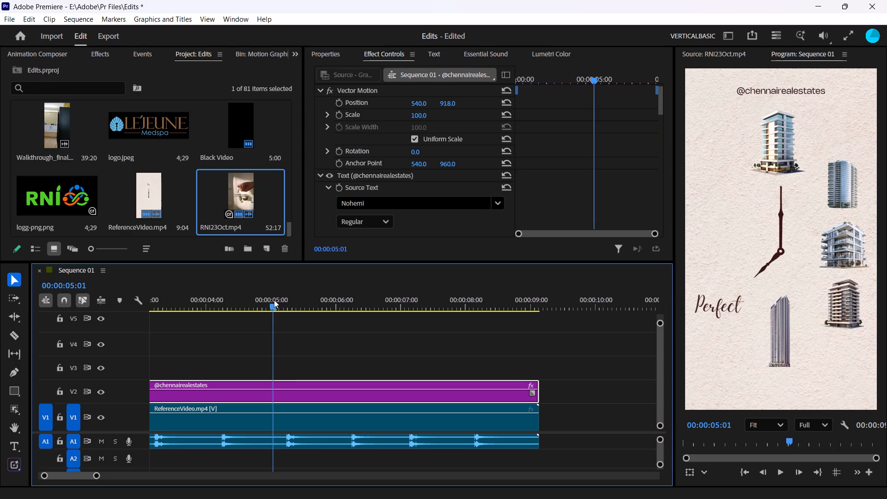
left_click(291, 438)
key("c")
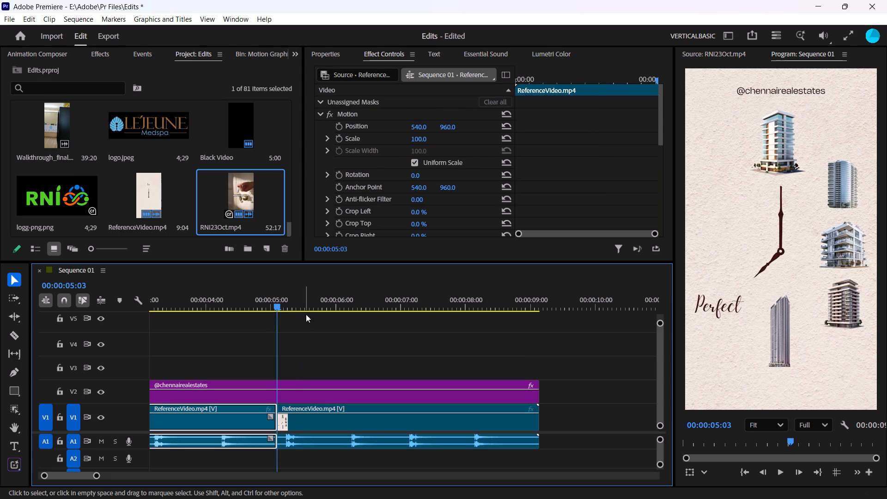
key("ctrl+z")
key("c")
Split ReferenceVideo.mp4 at 00:00:05:20 and duplicate the short beat segment before the cut into the empty space past the sequence's end.
left_click(311, 303)
key("c")
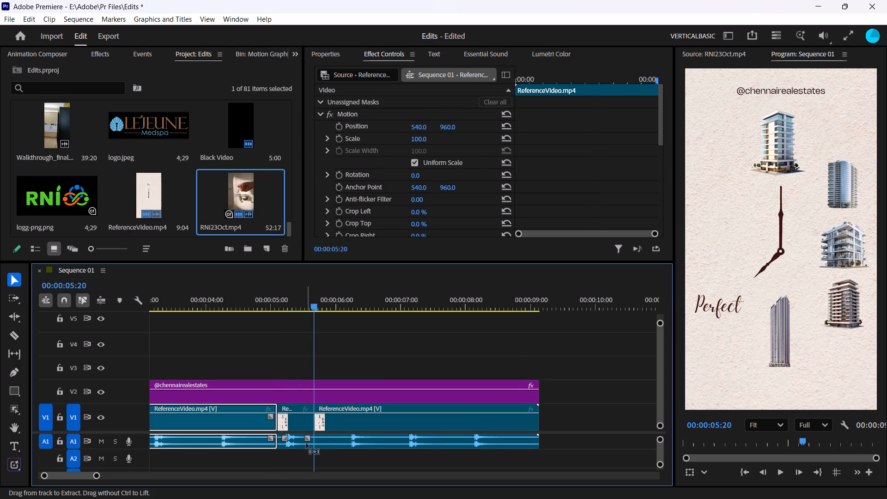
left_click(296, 443)
left_click_drag(296, 444, 586, 438, "alt")
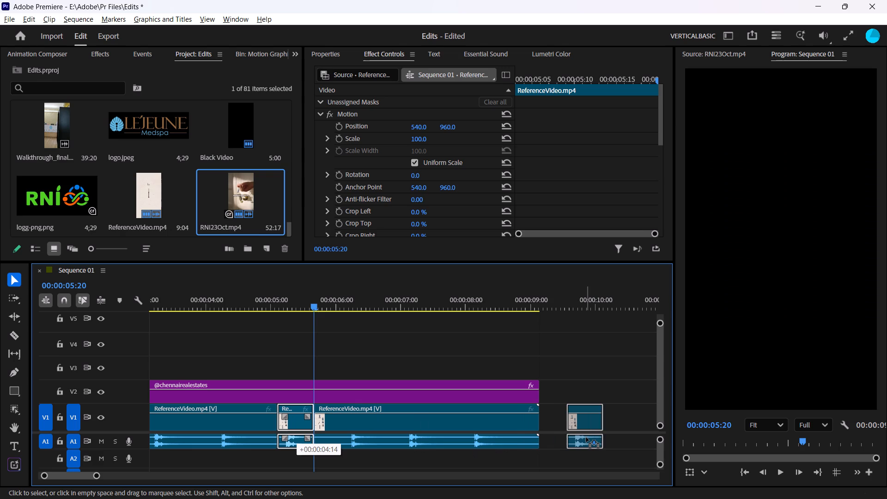
left_click_drag(586, 438, 578, 438, "alt")
Join the through edits at both cuts around the beat so ReferenceVideo.mp4 is continuous again.
right_click(313, 445)
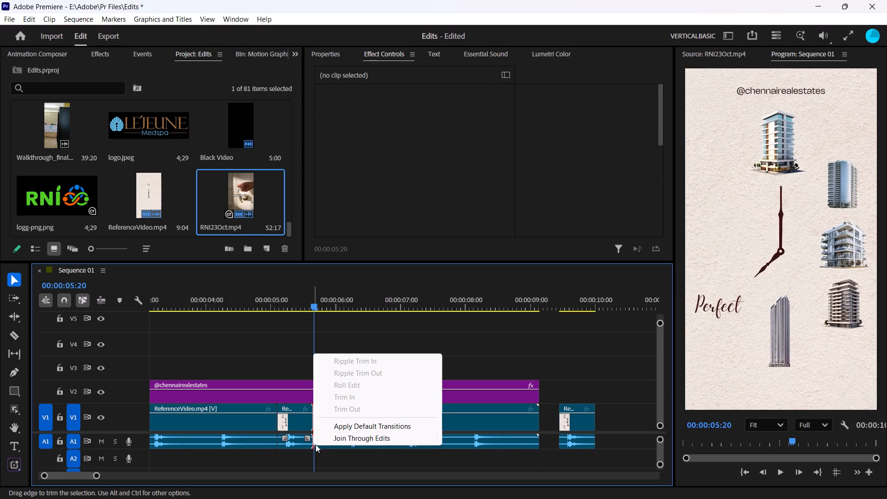
left_click(343, 438)
right_click(272, 442)
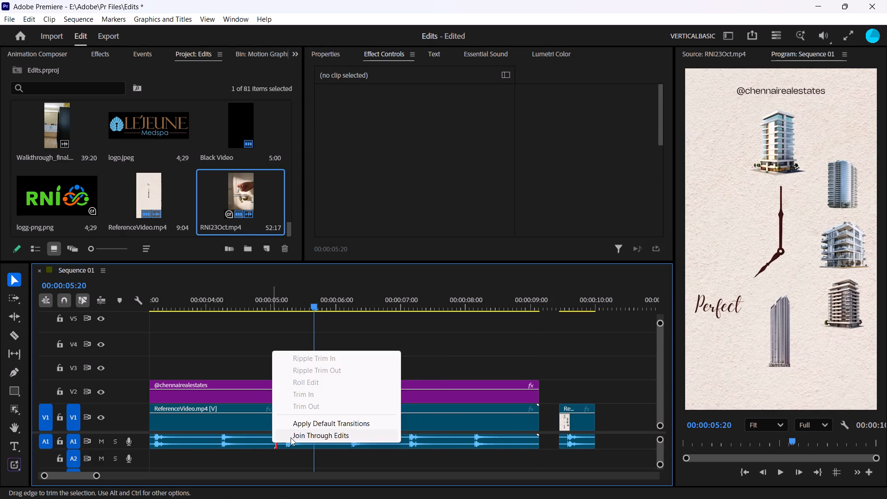
left_click(291, 438)
Unlink the duplicated beat segment and delete its video part, keeping only the audio.
left_click(582, 421)
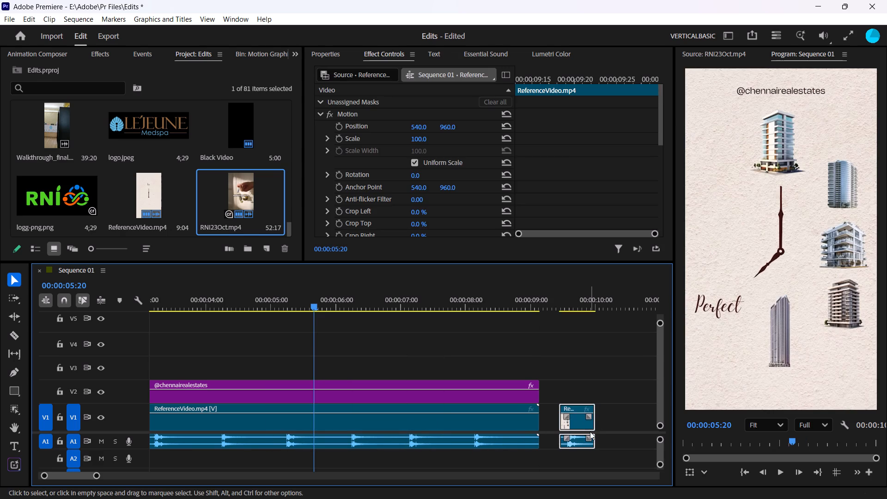
right_click(577, 424)
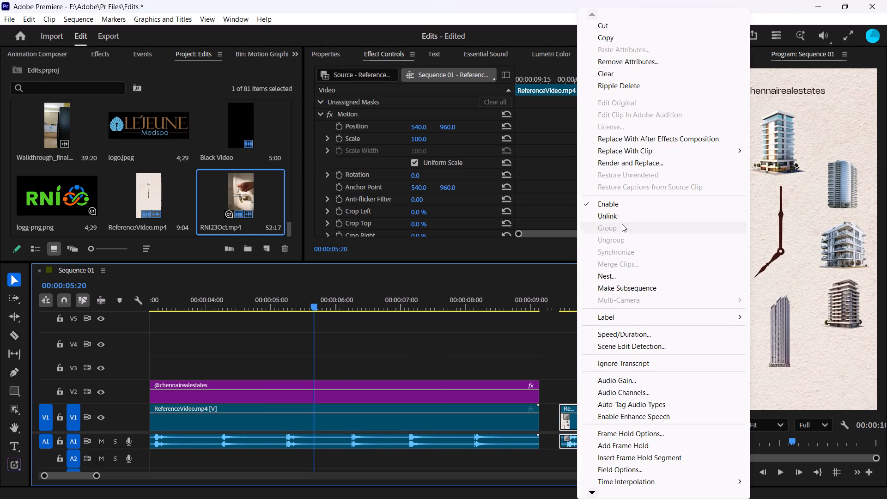
left_click(621, 219)
left_click_drag(564, 381, 582, 414)
key("x")
Trim the start of the duplicated audio to just before its beat and butt it against the end of the reference audio.
scroll(559, 430, "up", 6, "alt")
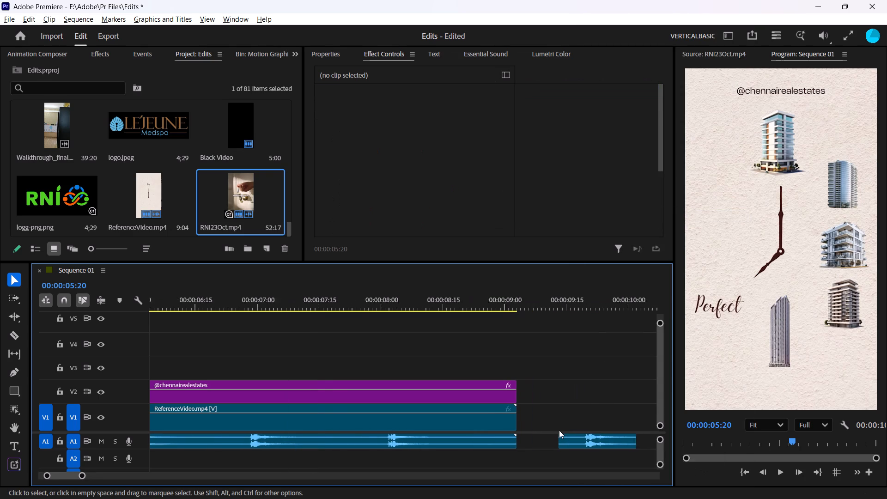
scroll(559, 430, "up", 2, "alt")
left_click_drag(559, 446, 585, 453)
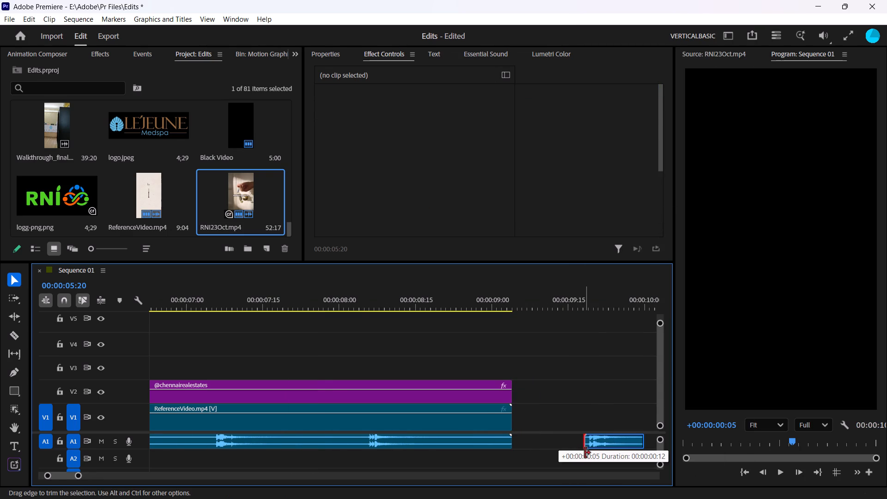
left_click_drag(585, 453, 585, 450)
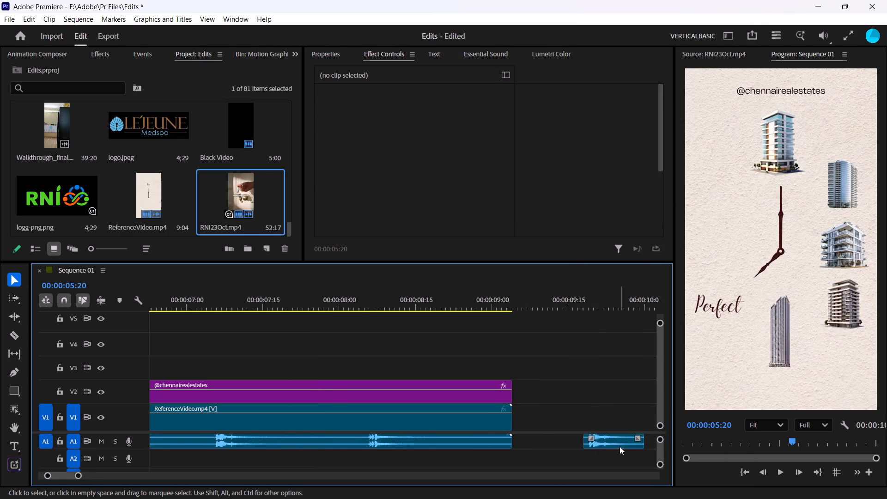
left_click_drag(619, 446, 554, 442)
Play the end of the sequence and extend the added beat's audio to about 00:00:10:04.
scroll(554, 442, "down", 8, "alt")
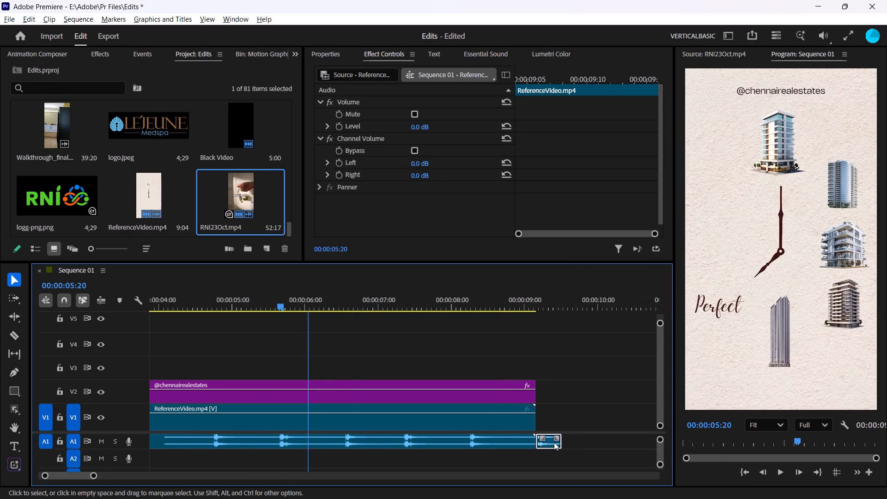
scroll(554, 442, "down", 2, "alt")
key("space")
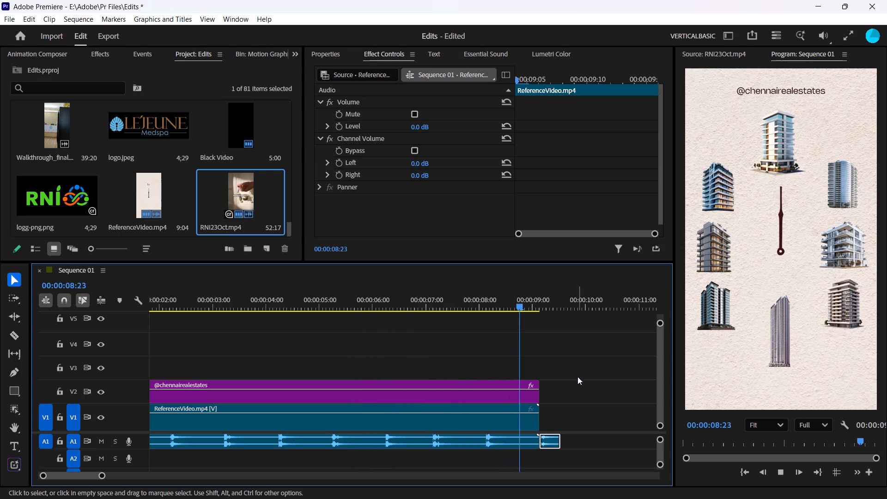
left_click_drag(566, 440, 598, 441)
key("space")
left_click(556, 360)
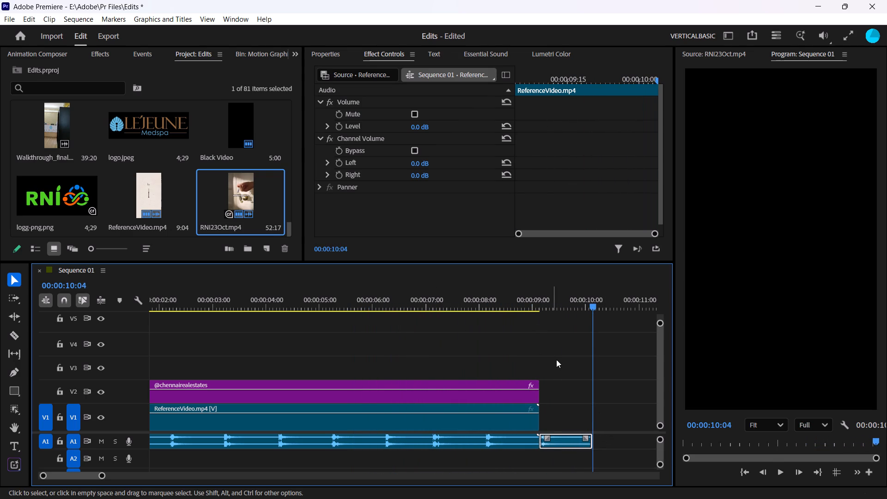
left_click_drag(547, 300, 408, 297)
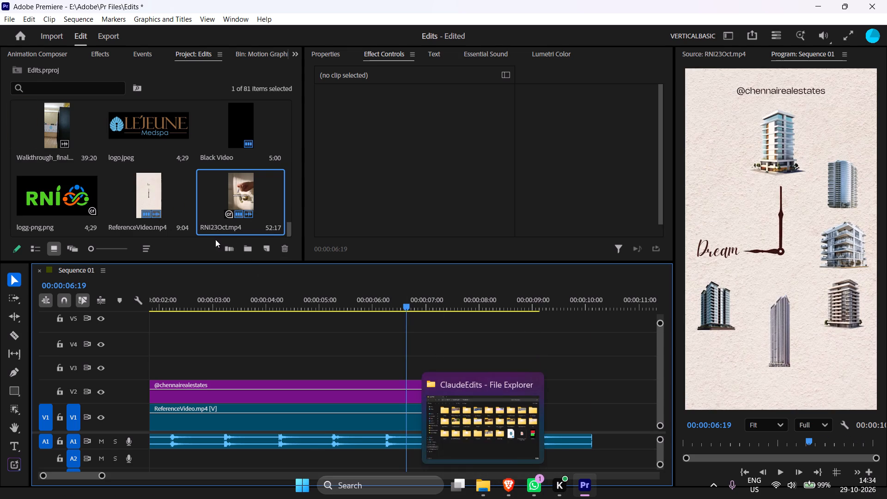
Import RealityInvestments28Oct from the ClaudeEdits RealityInvestments folder into the project.
double_click(197, 233)
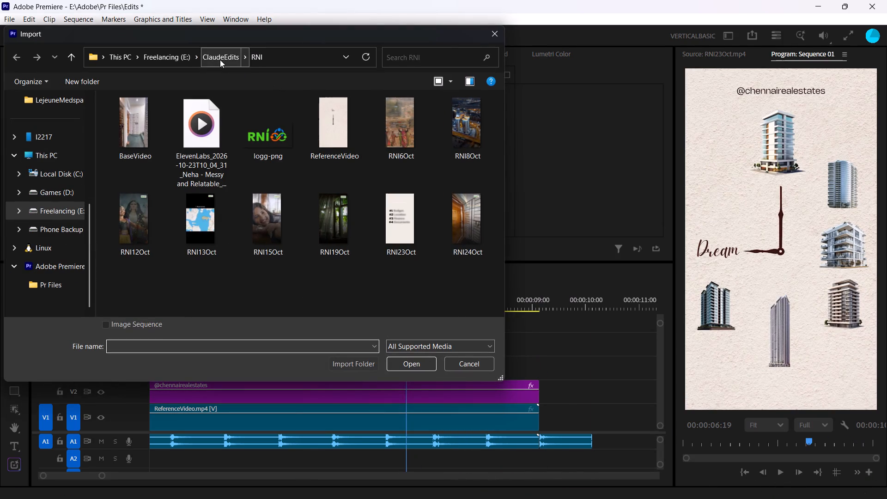
left_click(220, 60)
double_click(239, 299)
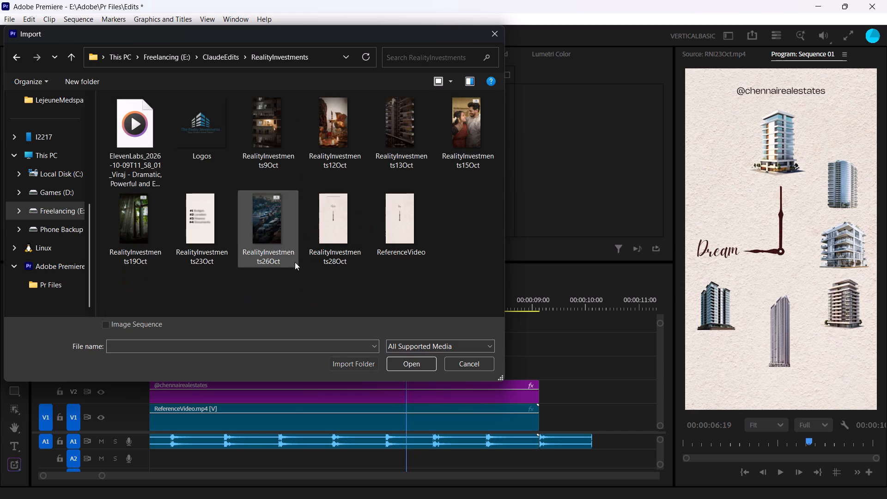
double_click(330, 217)
Preview RealityInvestments28Oct.mp4 around its fade from the buildings to the logo, and place it on V1 after the reference audio, leaving a gap.
double_click(58, 180)
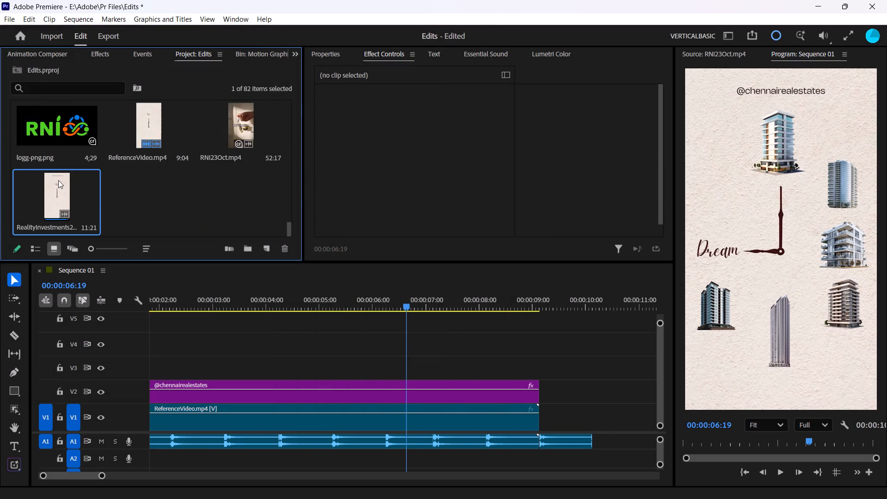
left_click_drag(709, 440, 848, 451)
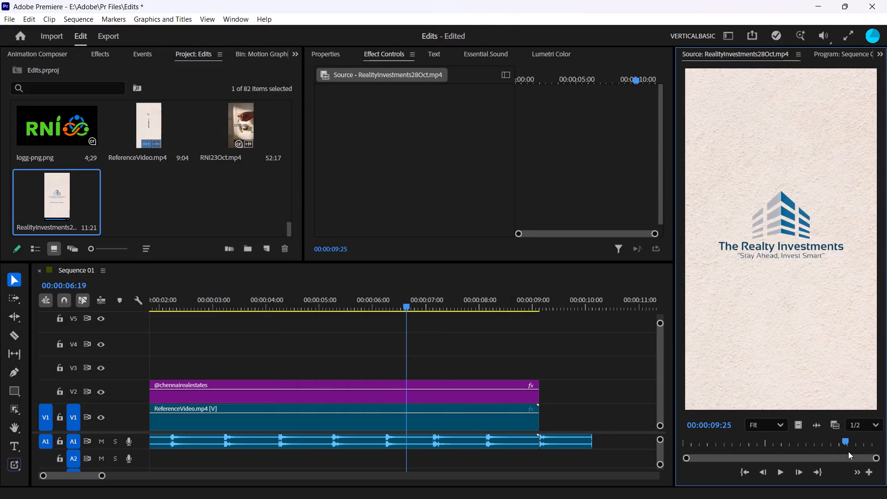
left_click_drag(848, 451, 833, 454)
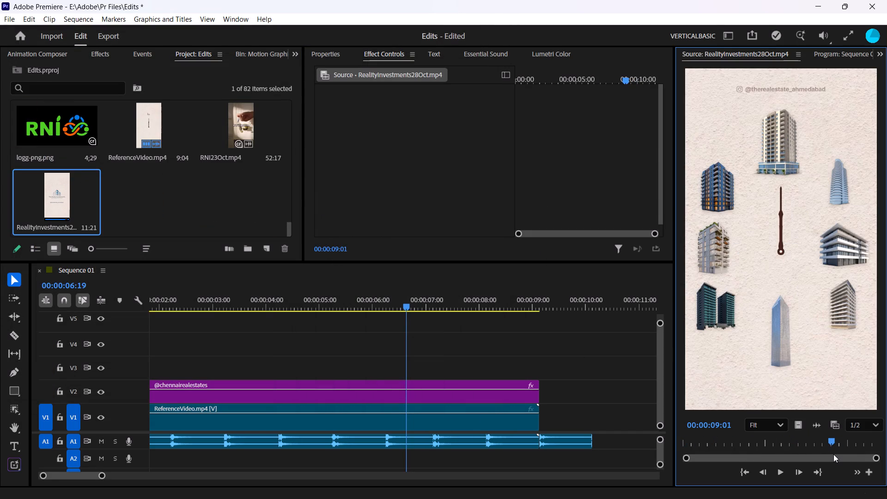
left_click_drag(833, 454, 838, 452)
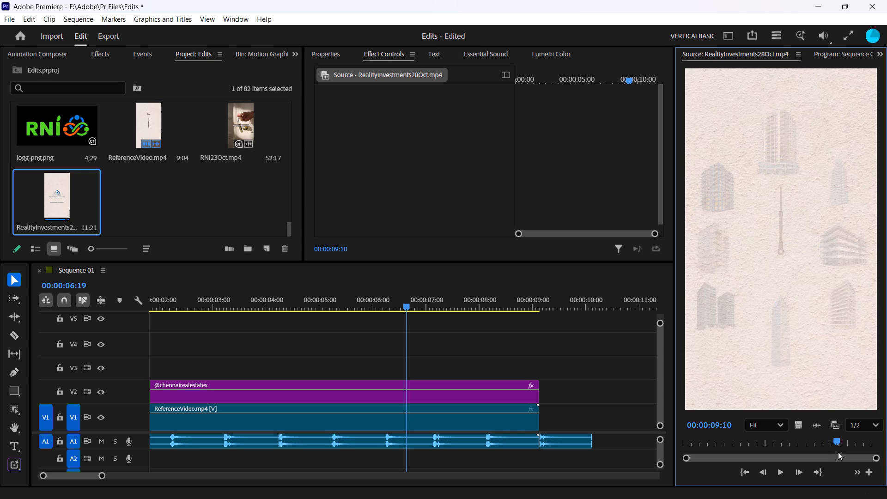
left_click_drag(838, 452, 839, 452)
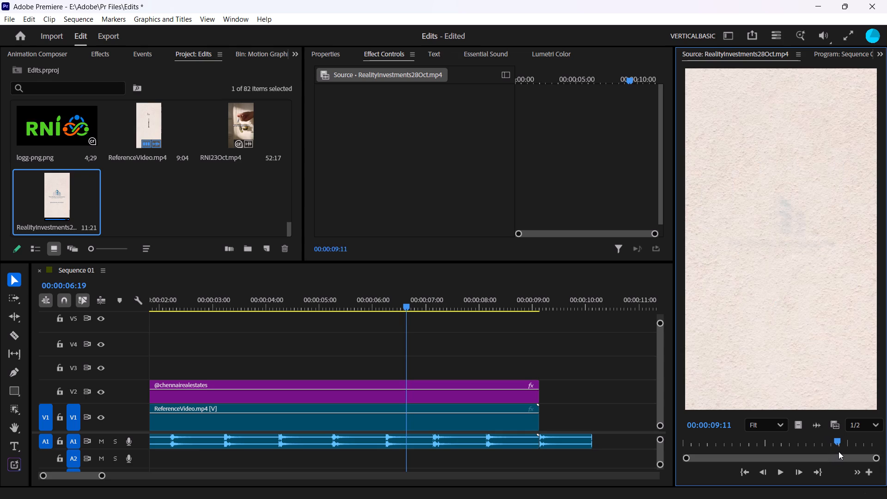
key("Left")
key("Right")
scroll(483, 364, "down", 15)
left_click_drag(798, 309, 387, 412)
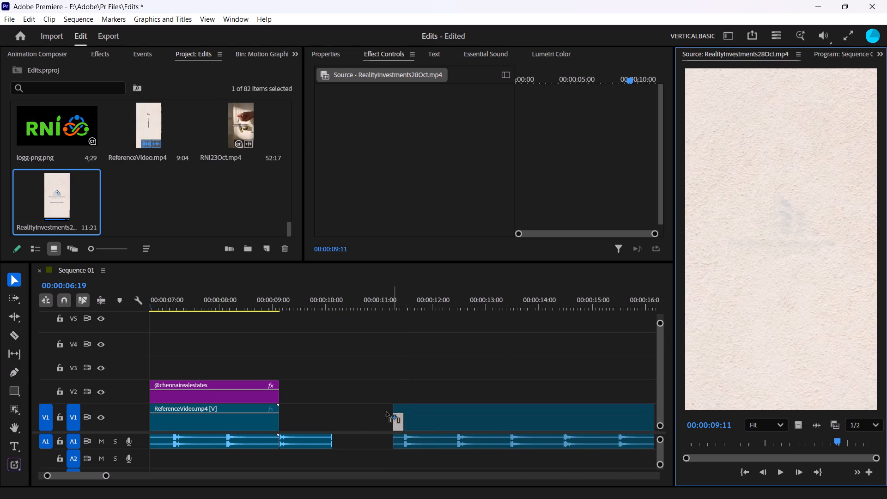
left_click_drag(387, 412, 367, 420)
Cut RealityInvestments28Oct.mp4 at 00:00:20:04, on the nearly blank paper frame before the logo, and delete the portion before it.
scroll(371, 418, "down", 14, "alt")
left_click_drag(231, 299, 266, 314)
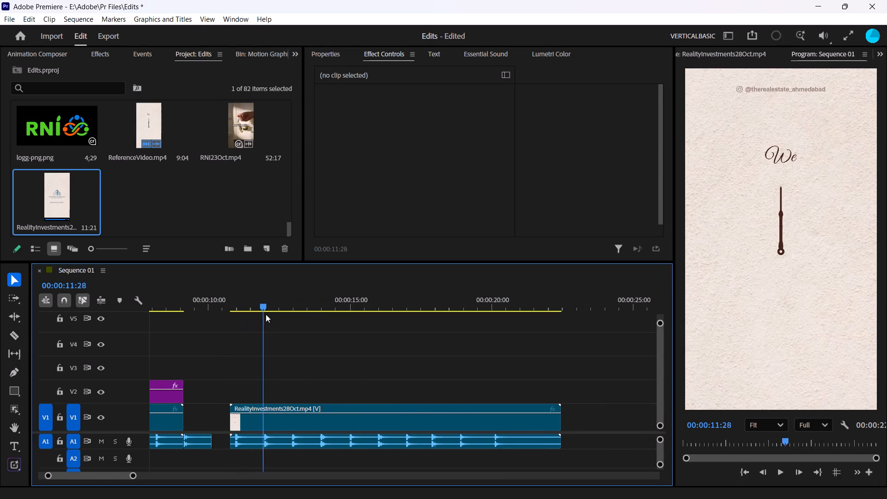
left_click_drag(266, 314, 507, 365)
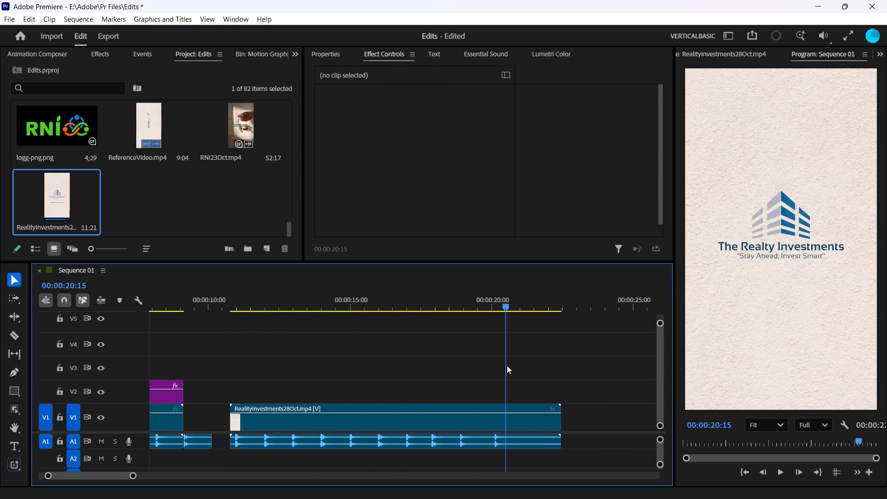
left_click_drag(507, 365, 497, 364)
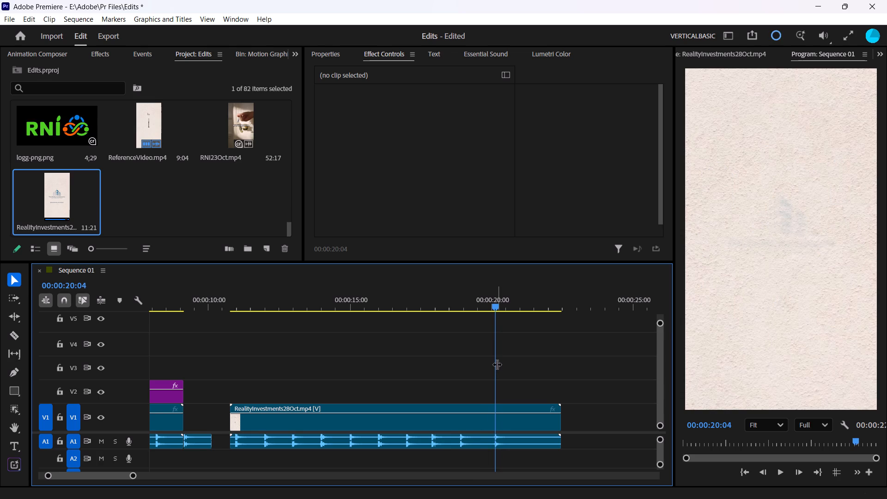
left_click_drag(494, 302, 556, 315)
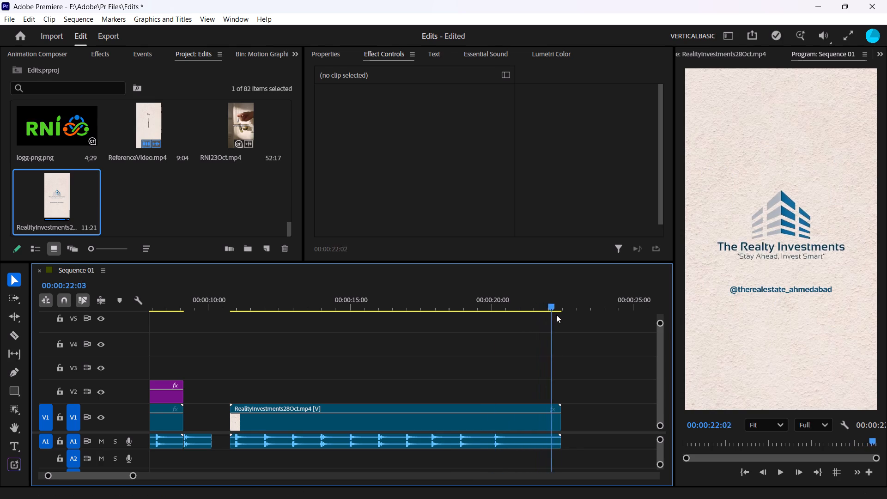
left_click_drag(556, 315, 511, 319)
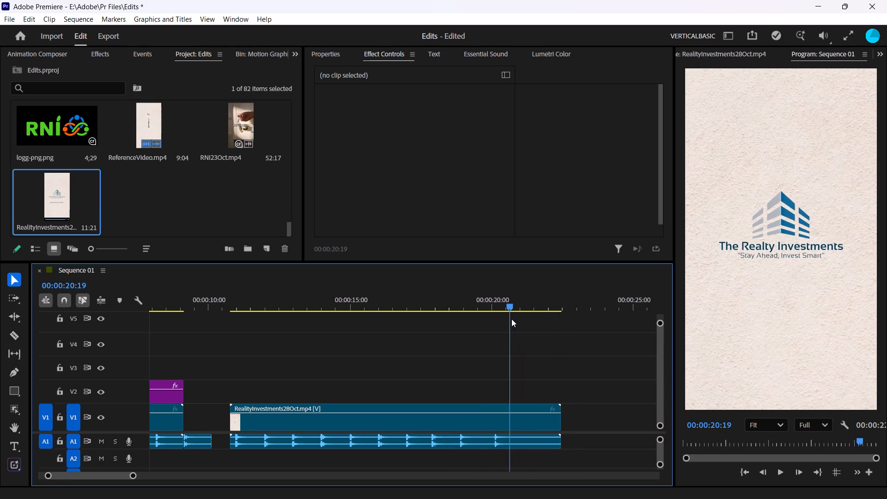
left_click_drag(511, 319, 494, 319)
key("Right")
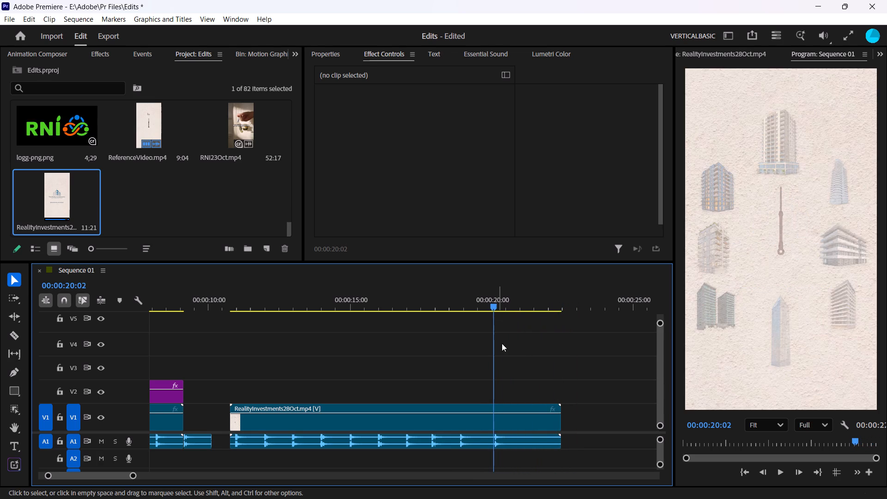
key("Right")
key("Right")
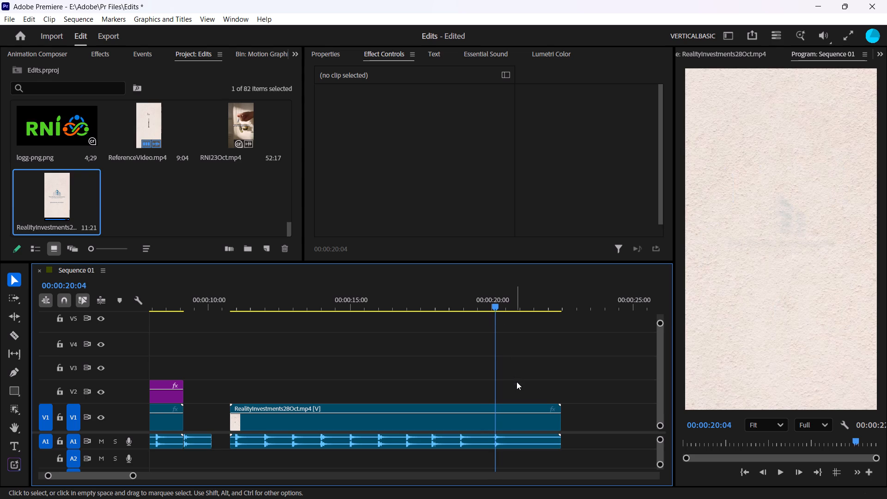
left_click(507, 421)
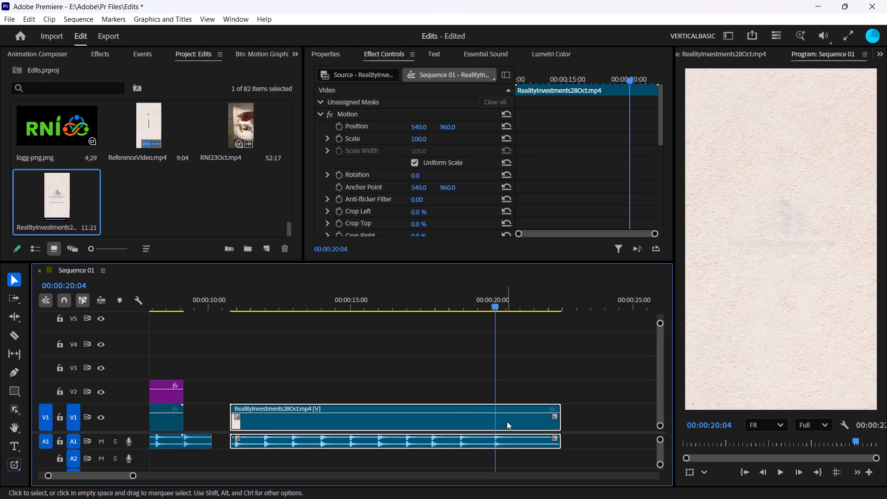
key("c")
key("x")
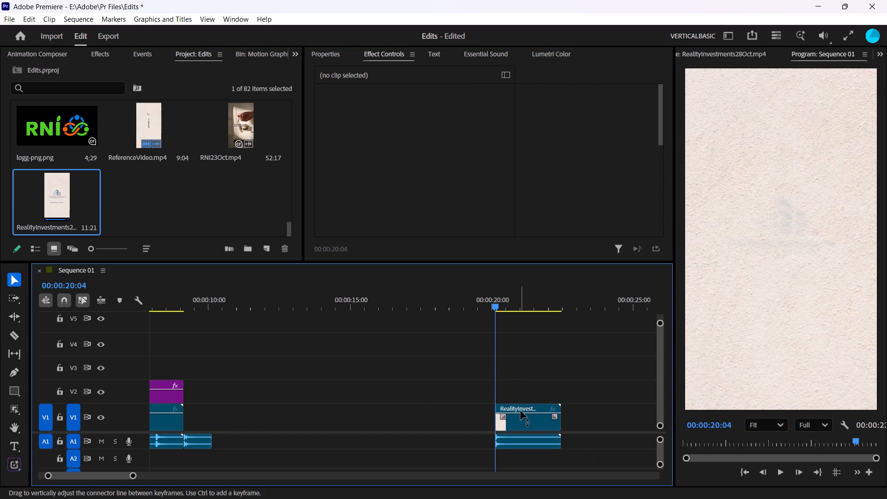
Add a frame hold to the remaining RealityInvestments28Oct.mp4 clip at 00:00:20:04.
scroll(531, 415, "up", 14, "alt")
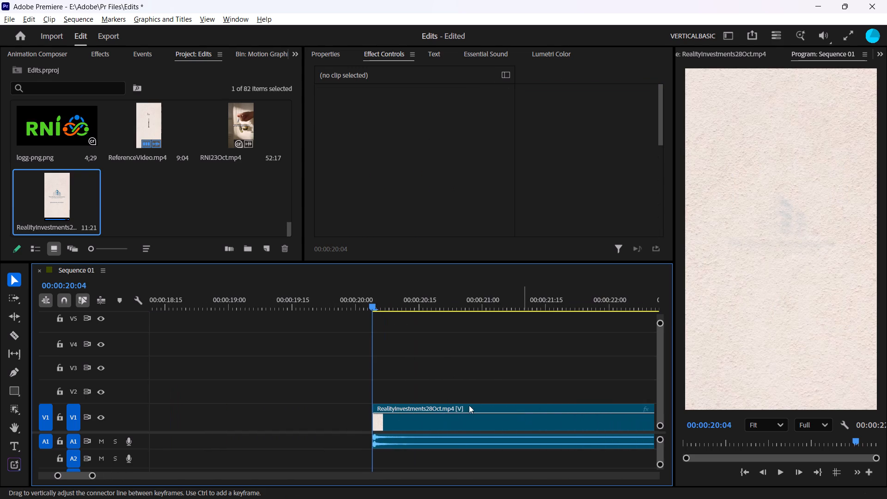
scroll(467, 408, "up", 8, "alt")
left_click(336, 420)
right_click(338, 424)
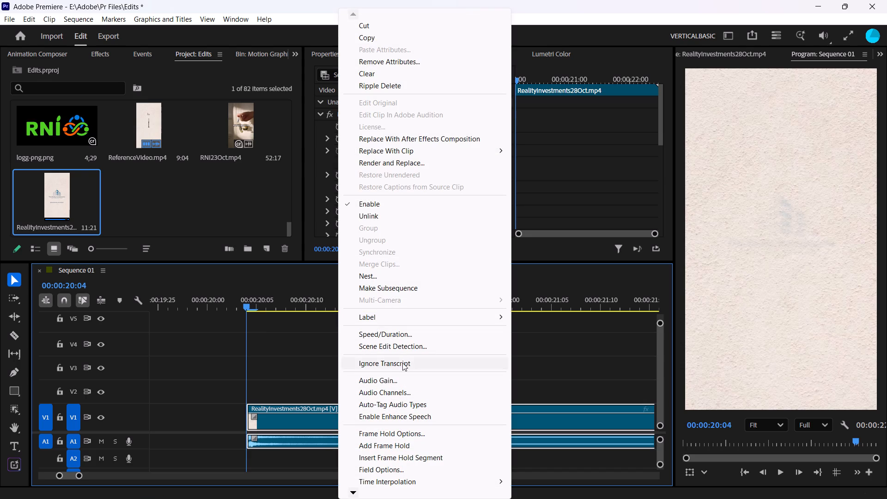
left_click(411, 447)
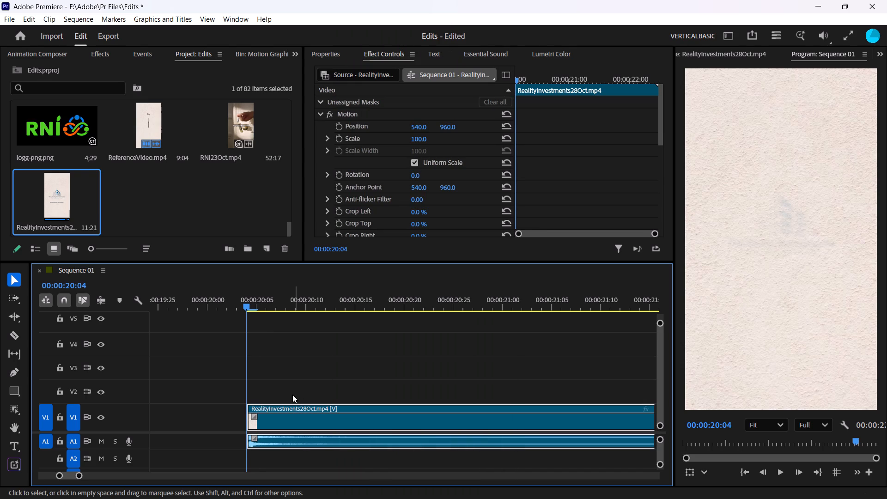
Split the clip one frame after its start, delete the rest, extend the one-frame piece to about 00:00:21:09, and scrub through it.
key("Right")
key("c")
left_click_drag(292, 398, 316, 459)
key("x")
left_click_drag(257, 425, 590, 426)
left_click_drag(254, 293, 338, 304)
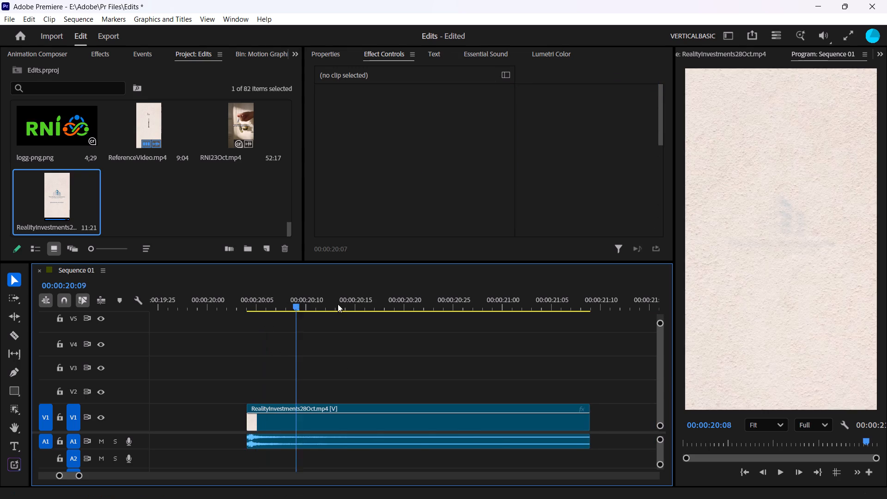
Unlink the held RealityInvestments28Oct.mp4 clip's video and audio, and delete only its audio on A1.
left_click_drag(338, 304, 504, 309)
left_click(358, 437)
right_click(356, 437)
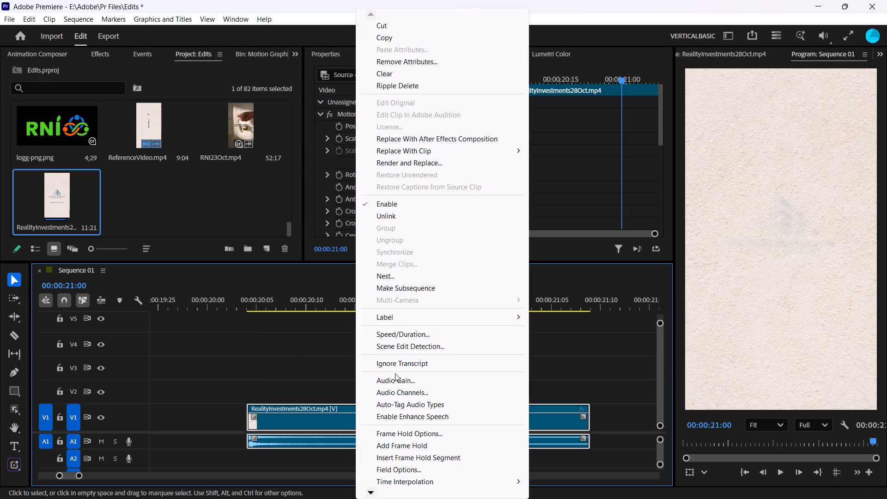
left_click(388, 217)
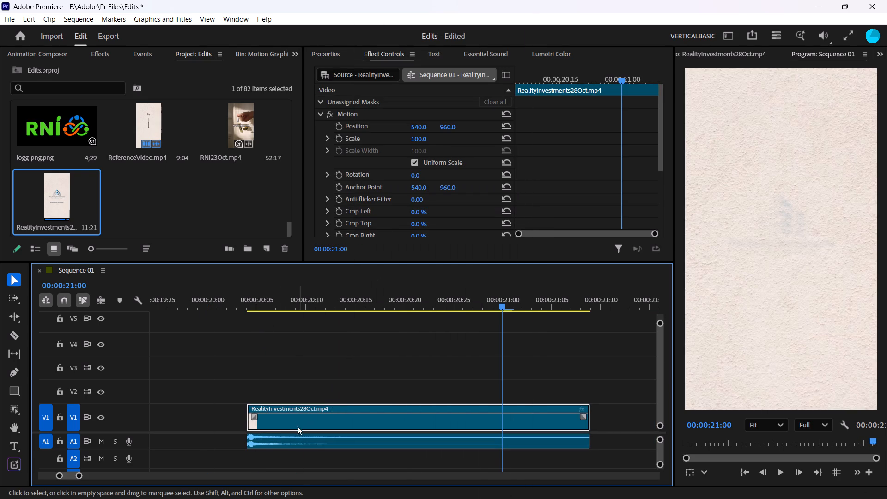
left_click(298, 432)
key("x")
key("ctrl+z")
left_click(299, 443)
key("x")
Move the held RealityInvestments28Oct.mp4 clip on V1 so it starts directly where ReferenceVideo.mp4 ends.
scroll(275, 387, "down", 7, "alt")
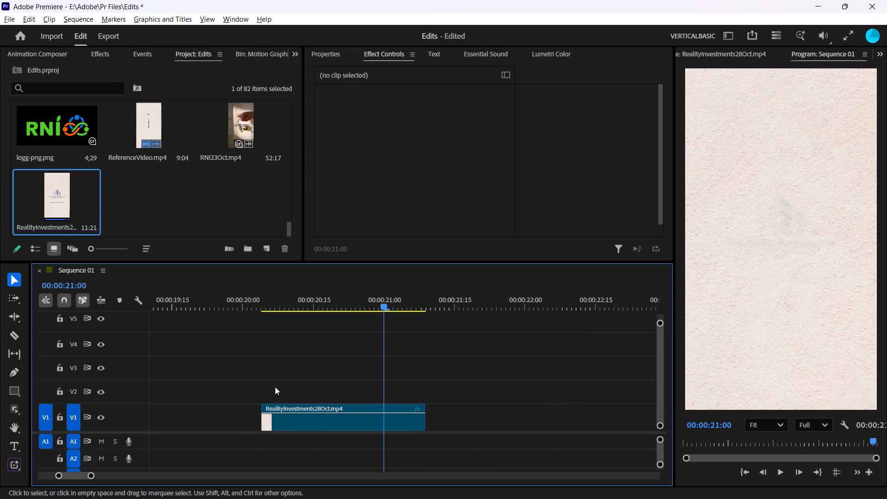
scroll(302, 403, "up", 7)
scroll(390, 416, "down", 8, "alt")
scroll(391, 417, "up", 8)
scroll(565, 446, "down", 7, "alt")
scroll(540, 442, "up", 8)
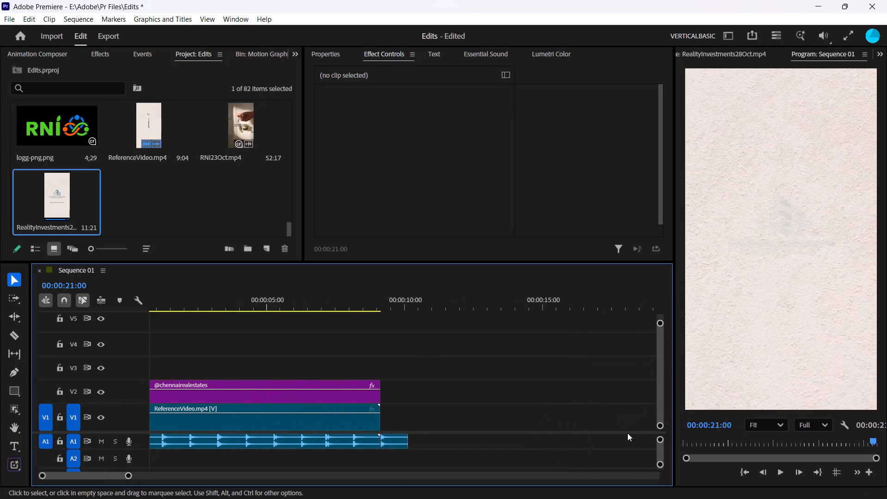
scroll(605, 432, "down", 6)
left_click_drag(597, 423, 288, 411)
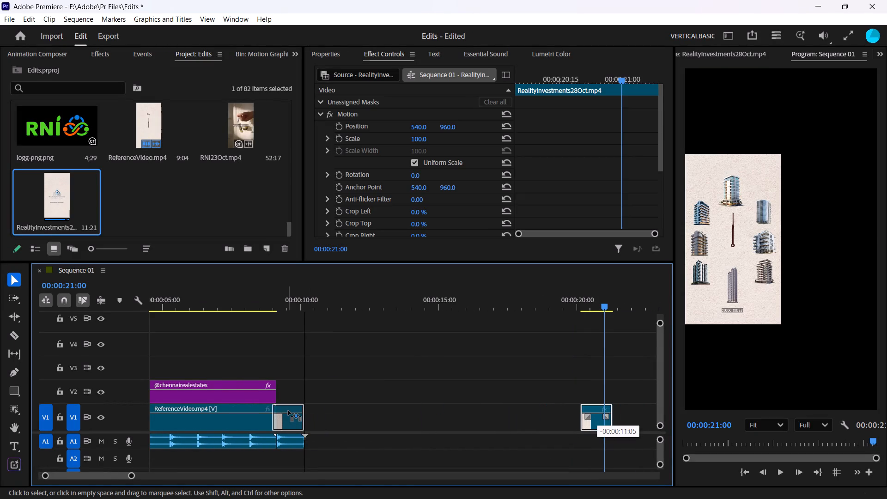
left_click_drag(288, 411, 292, 411)
Scrub through the join and trim the paper clip's end to 00:00:10:04, level with the end of the audio.
left_click_drag(243, 316, 246, 292)
left_click_drag(246, 291, 267, 298)
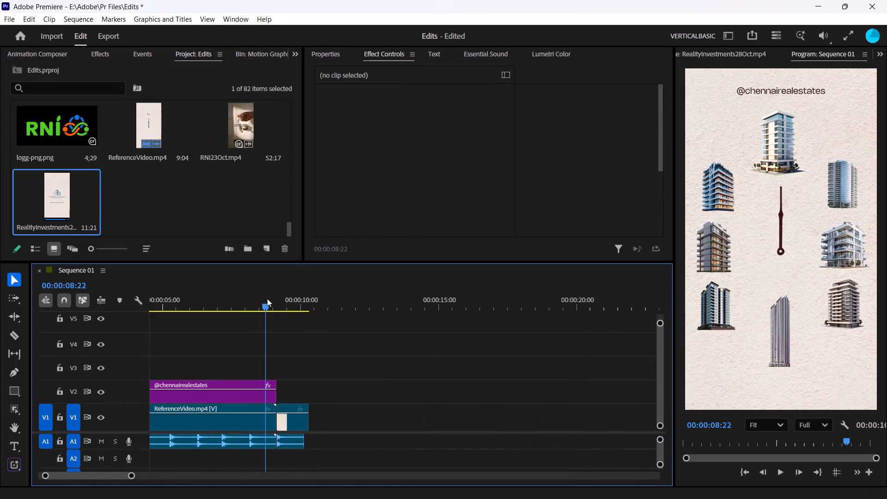
left_click_drag(267, 298, 305, 307)
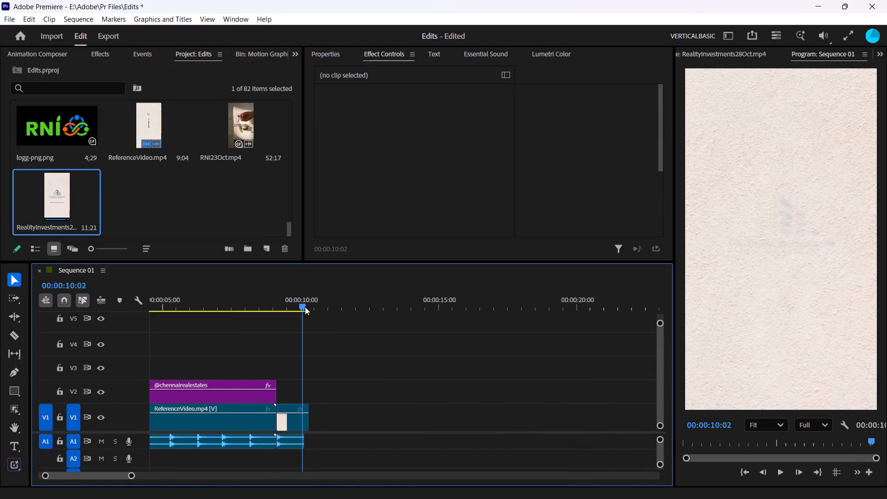
left_click_drag(305, 307, 310, 307)
scroll(268, 352, "up", 15, "alt")
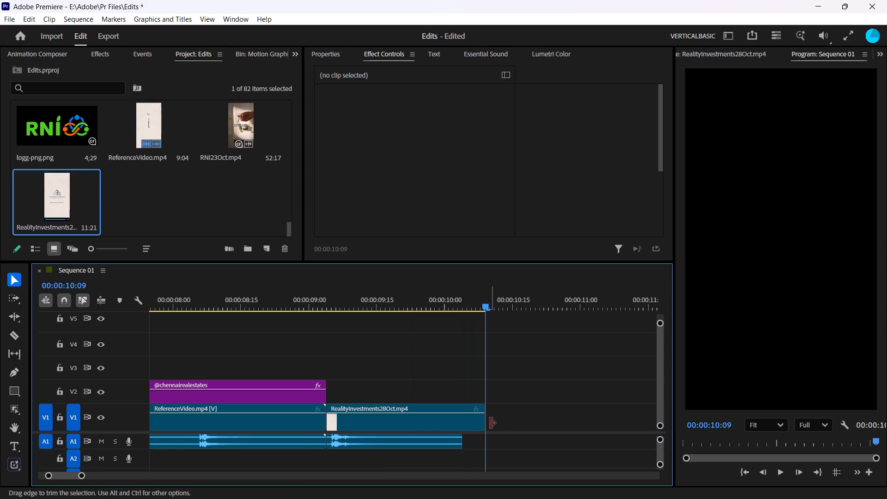
left_click_drag(490, 423, 468, 416)
Place Black Video on V3 over the paper clip, cut it at 00:00:10:04, and delete the excess after the cut.
scroll(204, 197, "up", 1)
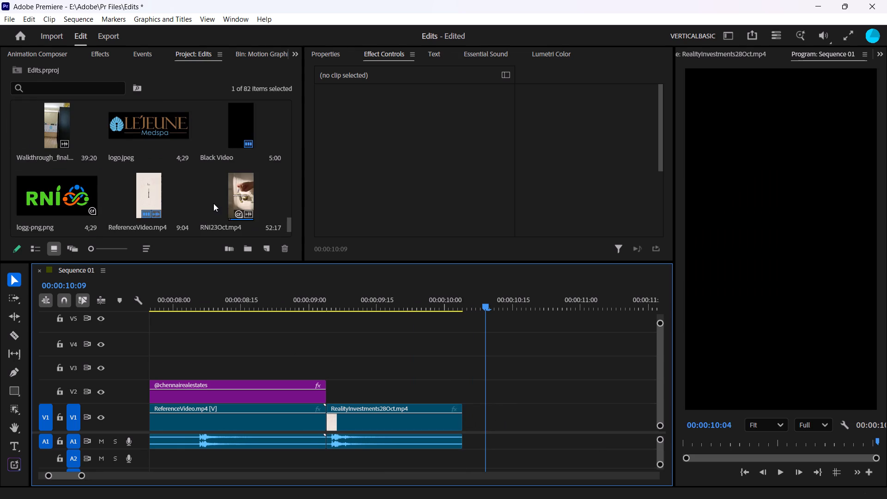
scroll(213, 203, "up", 1)
left_click_drag(241, 197, 352, 368)
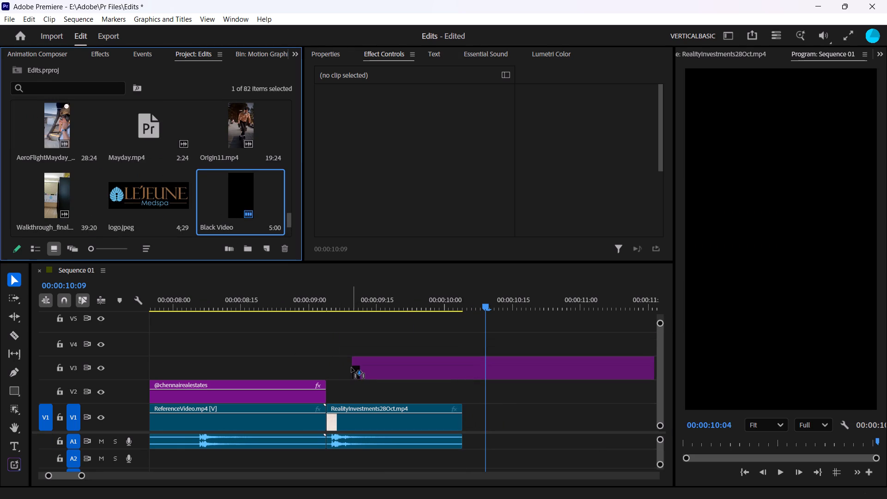
left_click_drag(352, 368, 352, 367)
left_click_drag(483, 298, 463, 296, "shift")
left_click(483, 371)
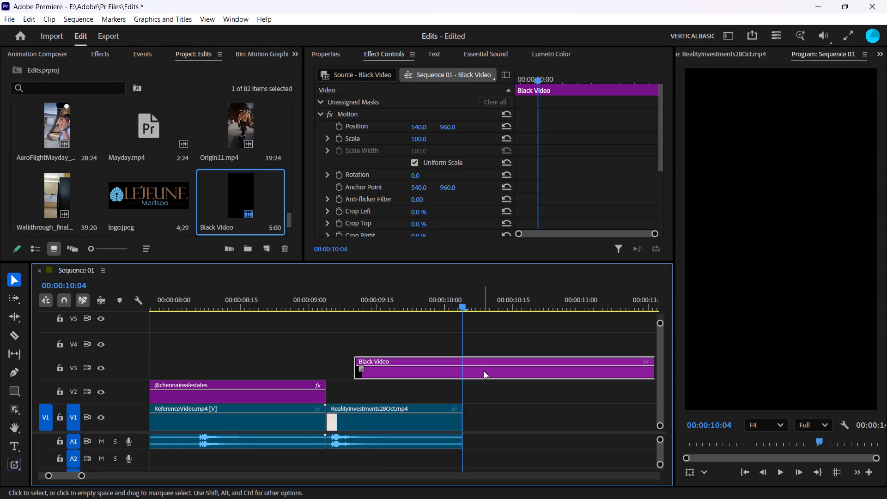
key("w")
left_click(474, 371)
key("c")
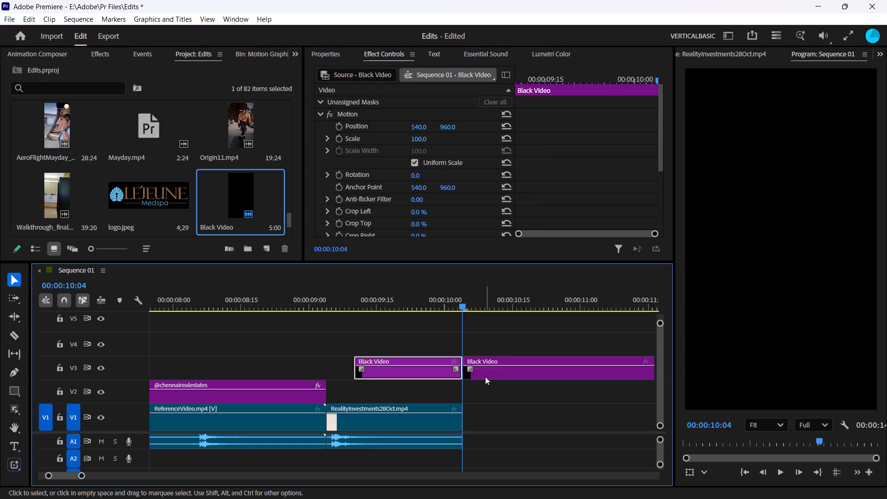
left_click(486, 376)
key("x")
Cut Black Video at 00:00:09:14 and delete the short portion before the cut.
key("shift+Left")
key("shift+Left")
key("shift+Left")
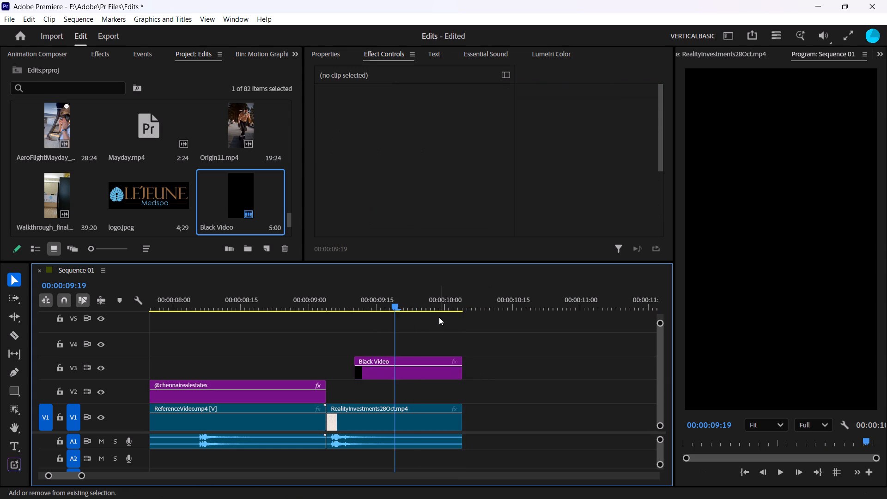
key("shift+Left")
scroll(407, 353, "up", 2, "alt")
left_click(359, 374)
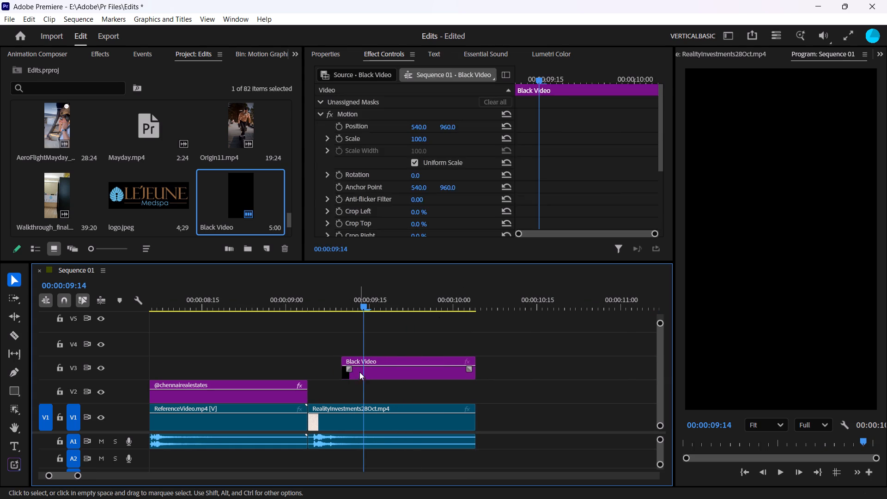
key("x")
key("ctrl+z")
left_click(363, 372)
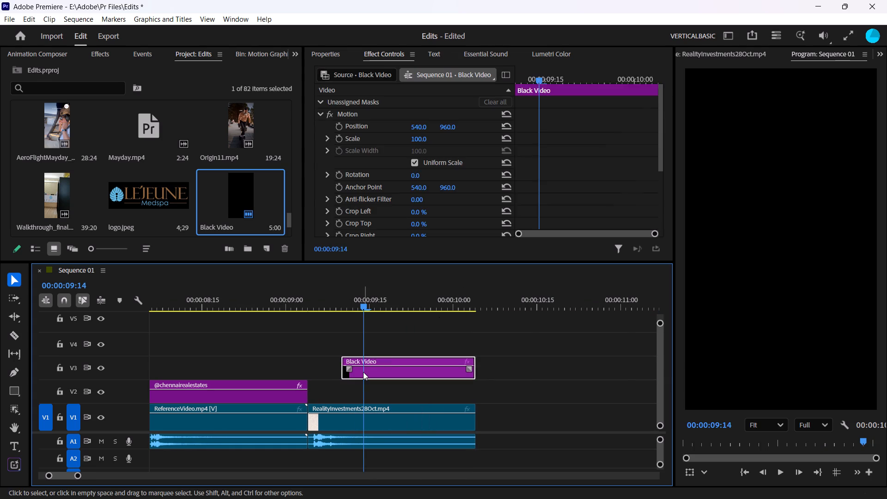
type("cz")
type("vx")
Extend a Cross Dissolve from the start of Black Video over the clip's full length and scrub just before it.
left_click_drag(373, 371, 563, 369)
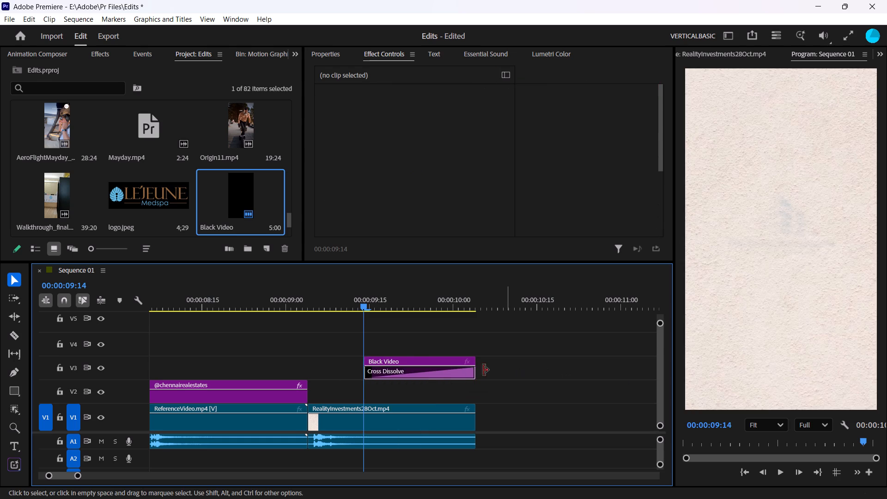
left_click_drag(357, 304, 347, 308)
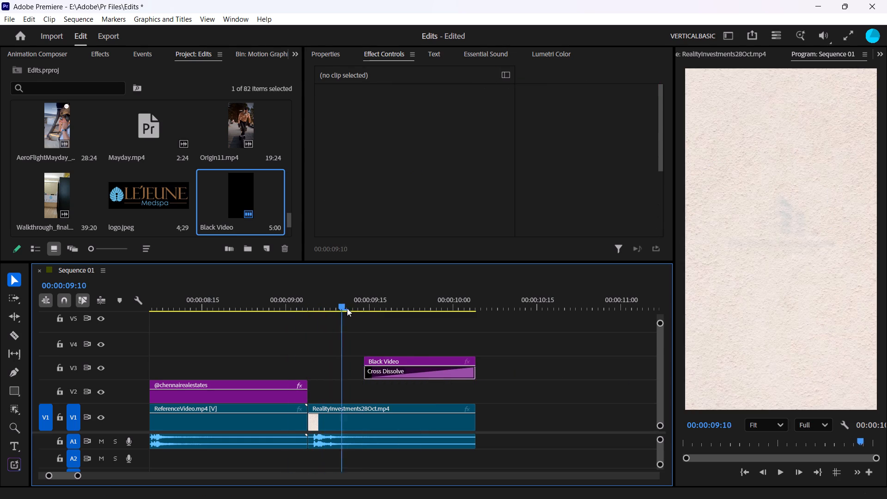
left_click_drag(347, 308, 364, 311)
scroll(197, 196, "down", 5)
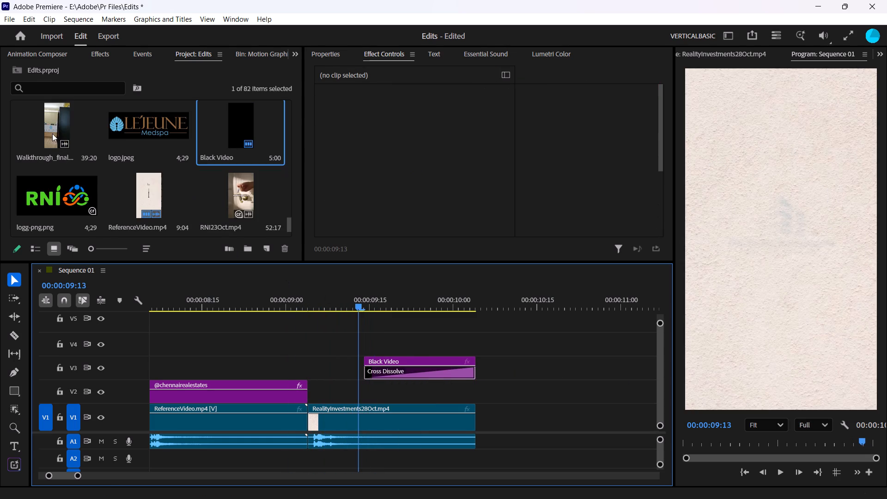
left_click_drag(53, 125, 314, 400)
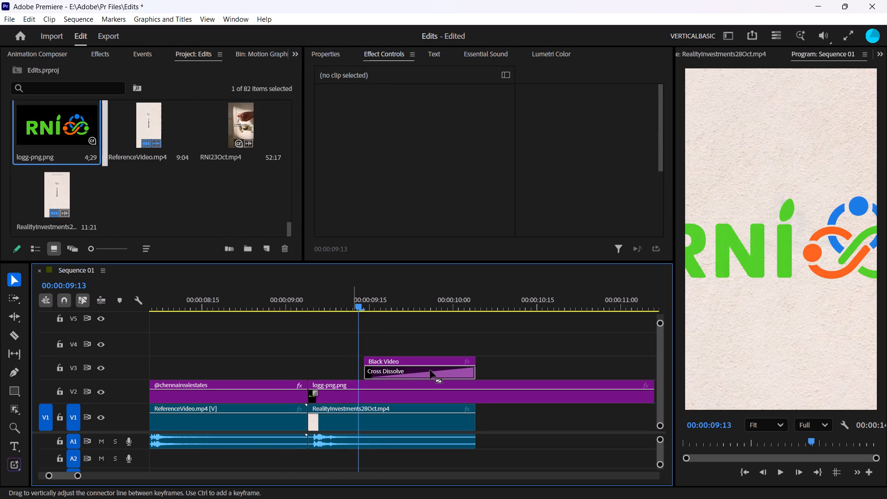
left_click_drag(488, 298, 484, 296, "shift")
left_click(508, 399)
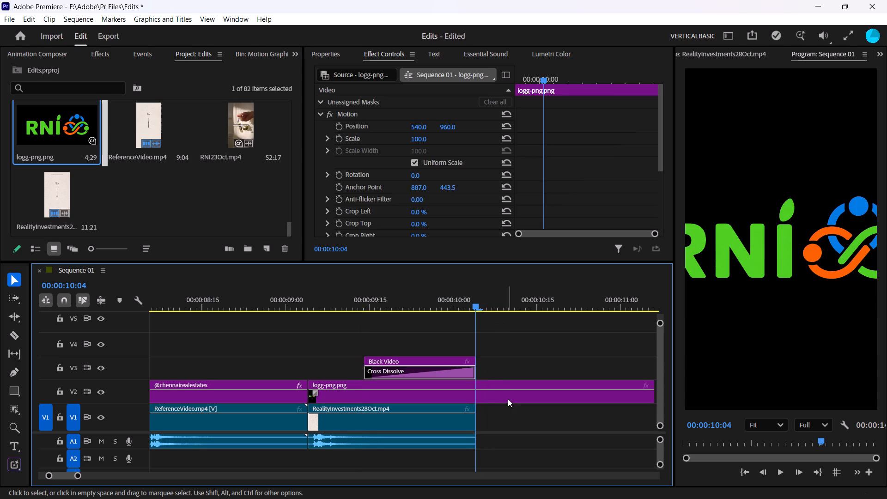
key("c")
left_click(507, 396)
key("x")
Scale the logg-png.png logo to 58 and set its vertical position to 915, showing the guides only while aligning it.
left_click(336, 402)
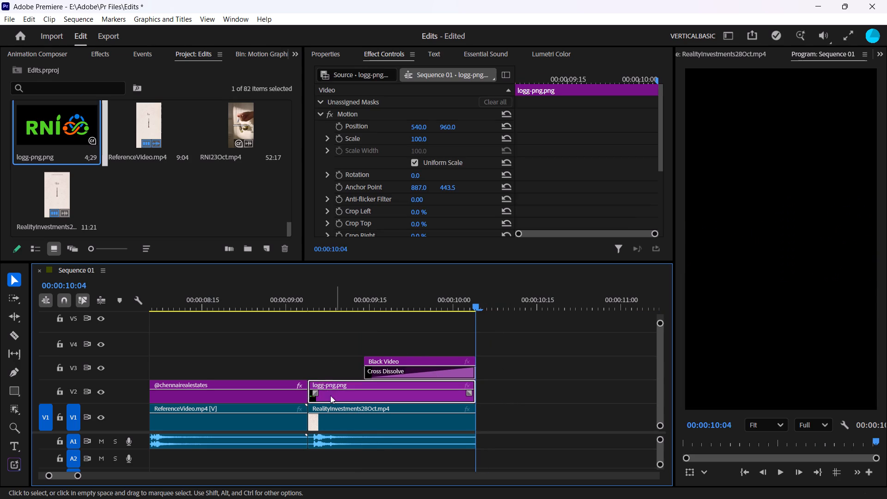
left_click(315, 303, "shift")
left_click_drag(418, 140, 389, 143)
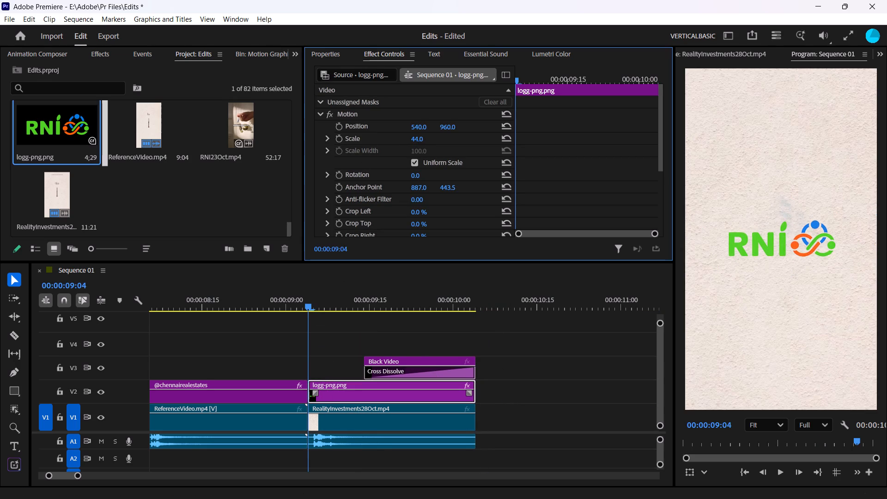
left_click_drag(389, 143, 398, 146)
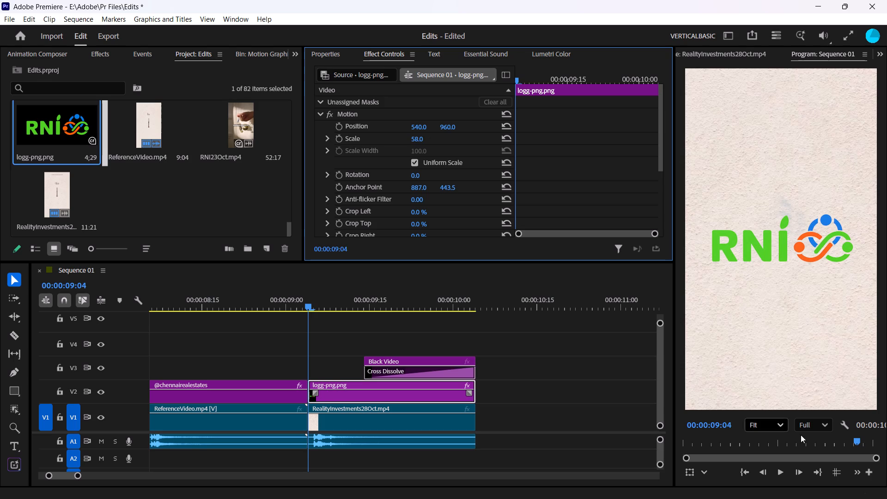
left_click(831, 473)
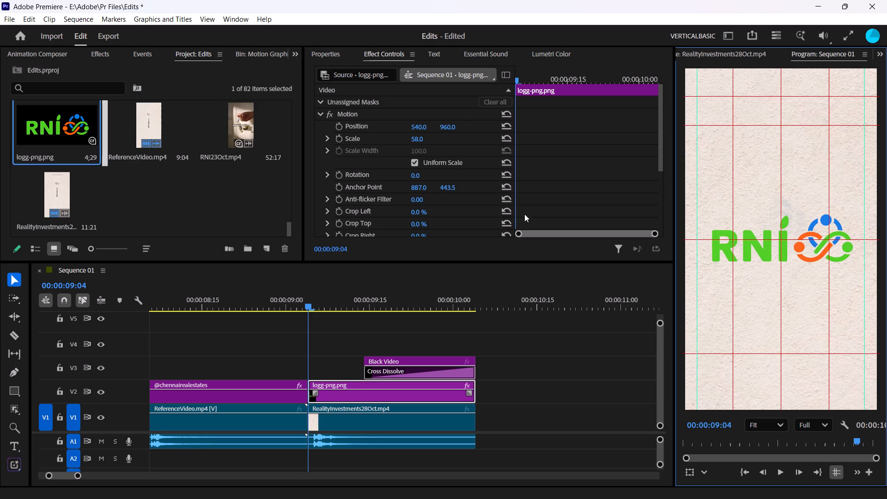
left_click_drag(454, 126, 428, 128)
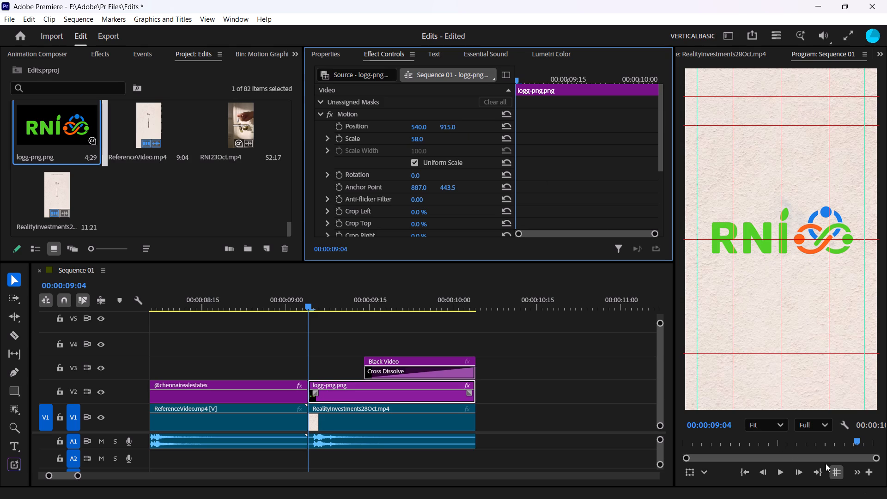
left_click(835, 472)
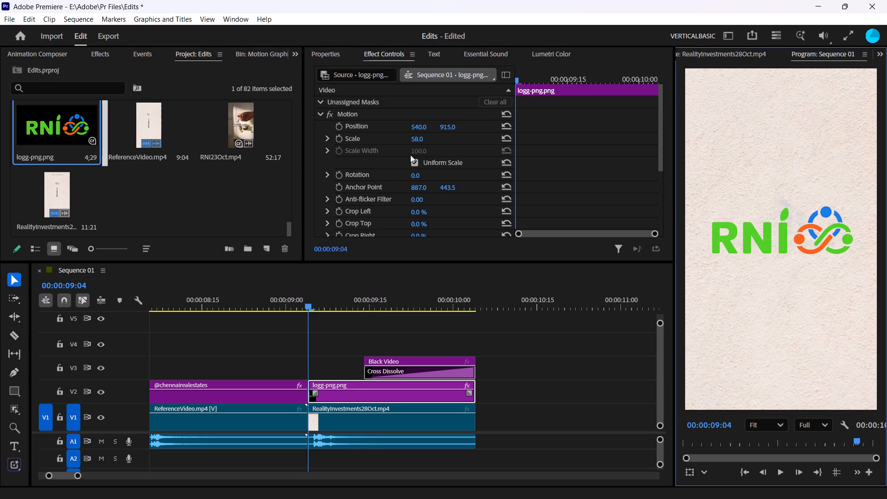
Set the logo's scale to 40 at 00:00:09:04 and turn on scale keyframing there.
left_click_drag(522, 78, 457, 92)
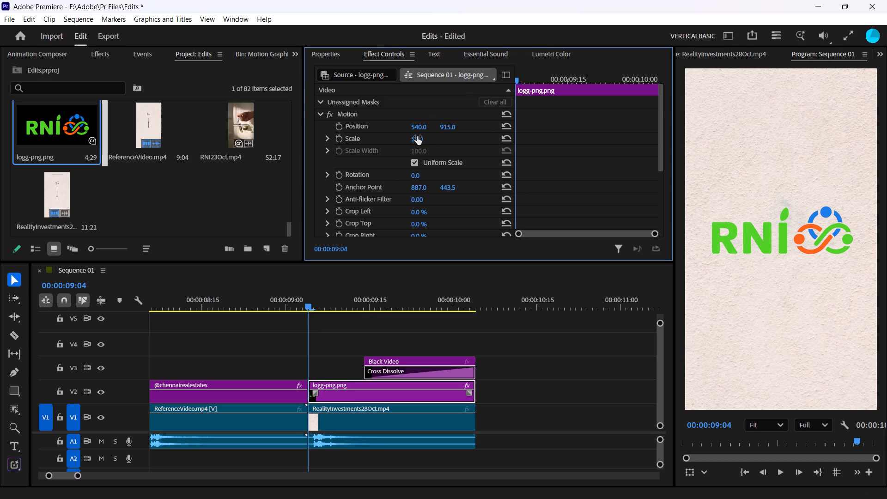
left_click(417, 136)
type("40")
key("Return")
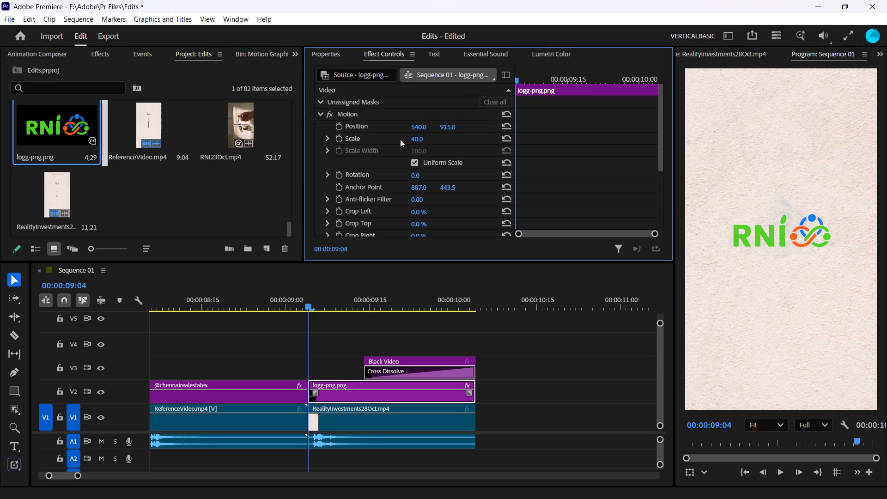
left_click(342, 142)
Hide track V3 and add a scale keyframe of 60 on the logo's last frame, 00:00:10:03.
left_click_drag(458, 301, 474, 302, "shift")
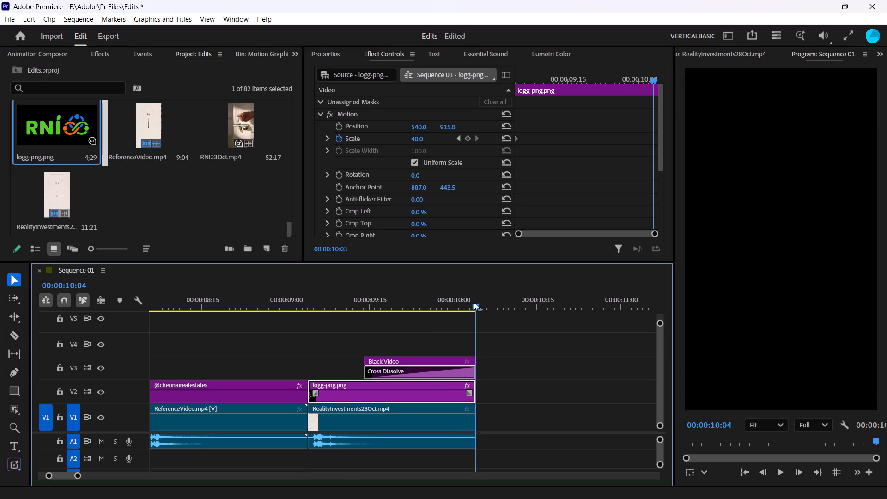
left_click_drag(474, 302, 474, 302, "shift")
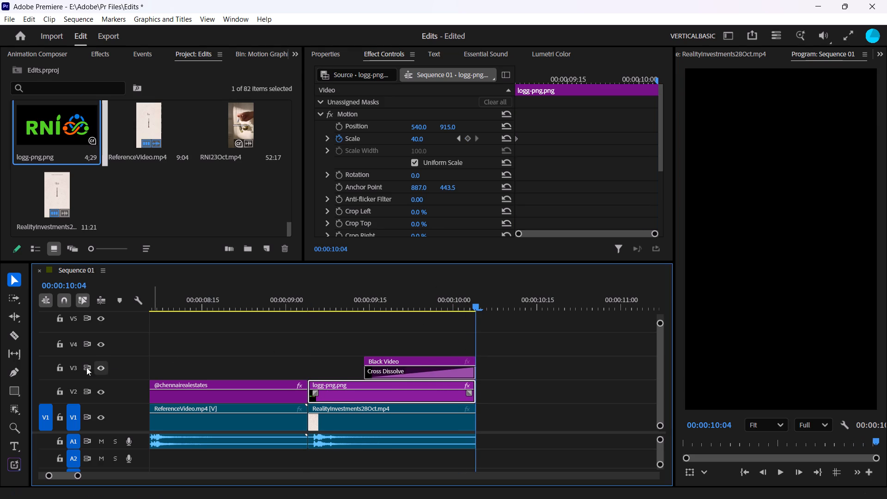
left_click(101, 367)
key("Left")
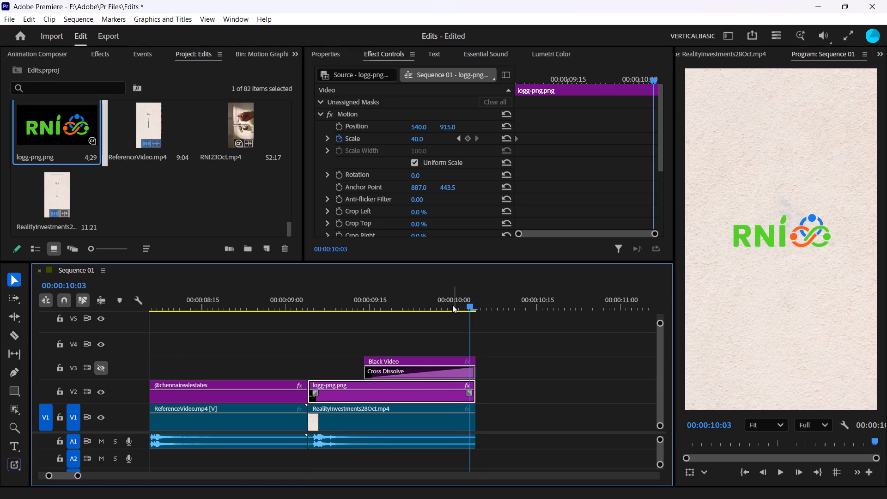
left_click(417, 137)
type("60")
key("Return")
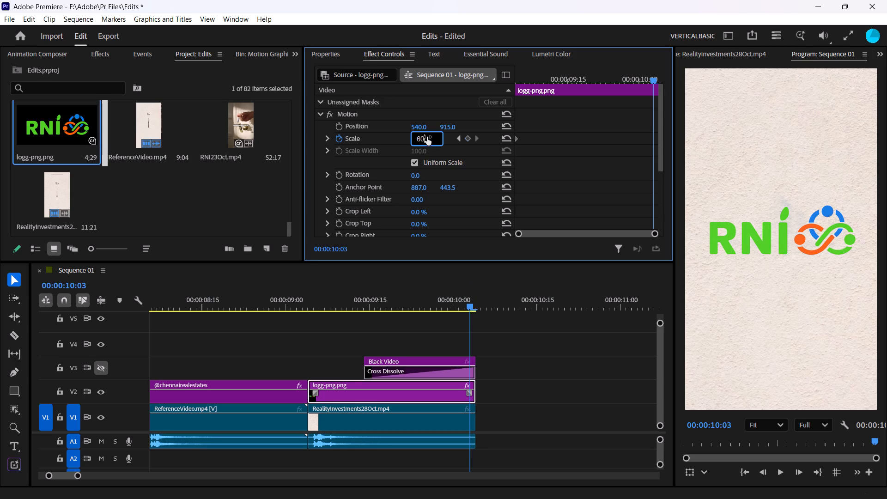
Apply Ease In and Ease Out to both of the logo's scale keyframes.
left_click(518, 140)
left_click(653, 140, "shift")
right_click(653, 140)
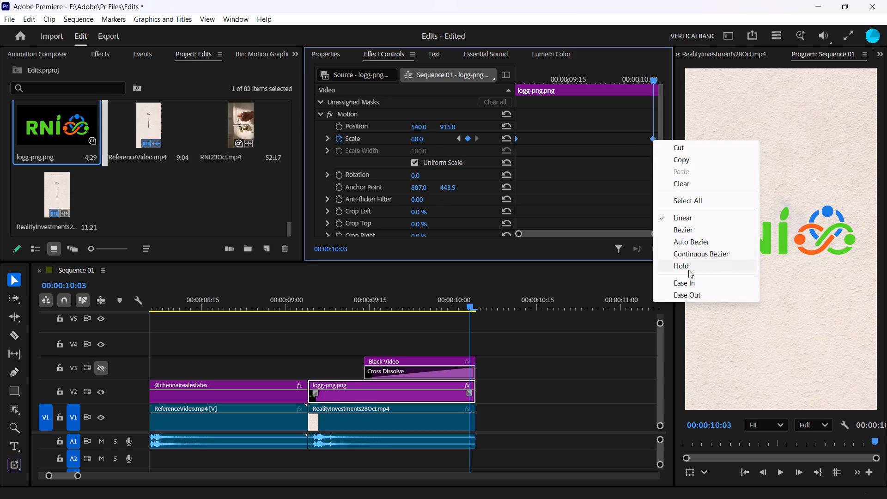
left_click(688, 282)
right_click(651, 140)
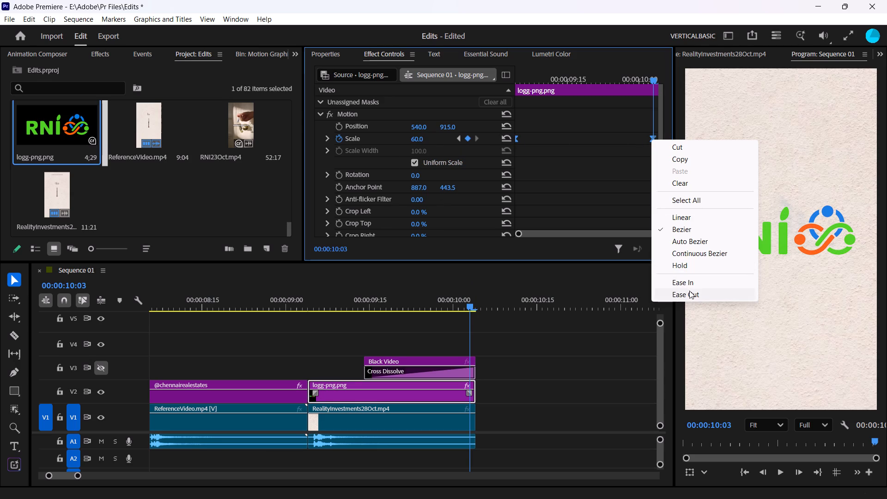
left_click(689, 291)
Reshape the logo's scale velocity curve by extending the last keyframe's ease handle well toward the first keyframe, and play back the result.
left_click(328, 139)
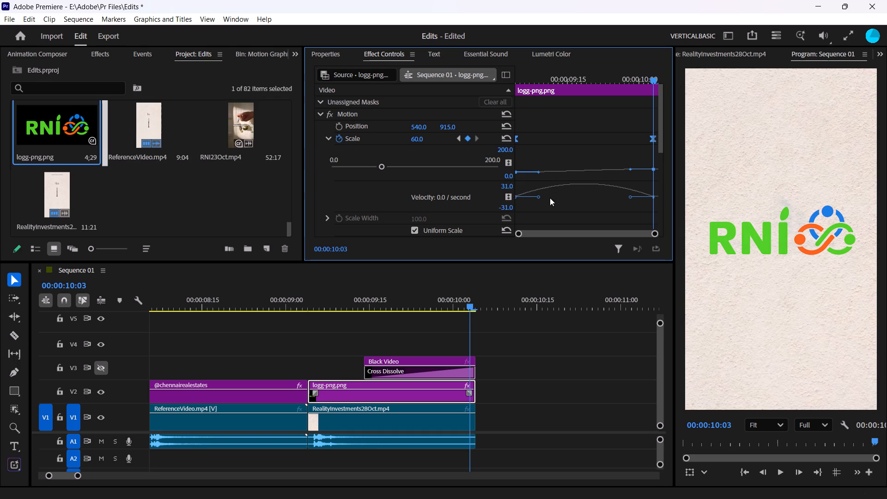
left_click_drag(628, 197, 617, 197)
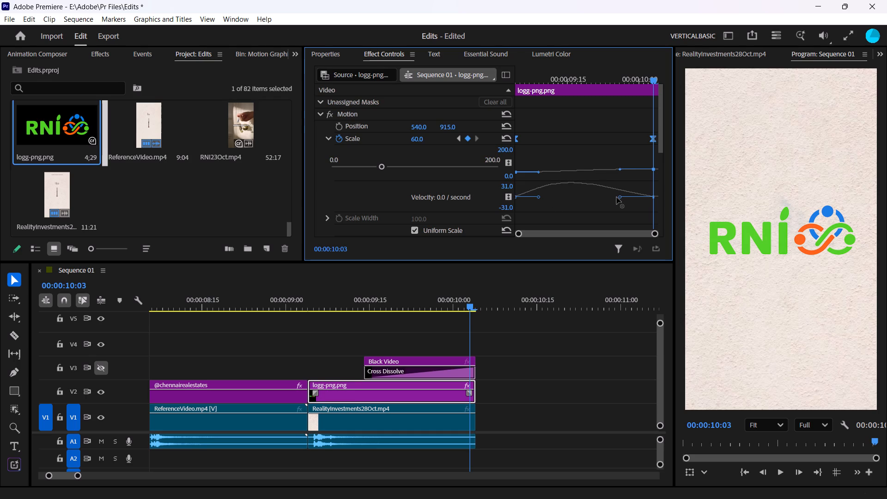
left_click_drag(617, 197, 595, 197)
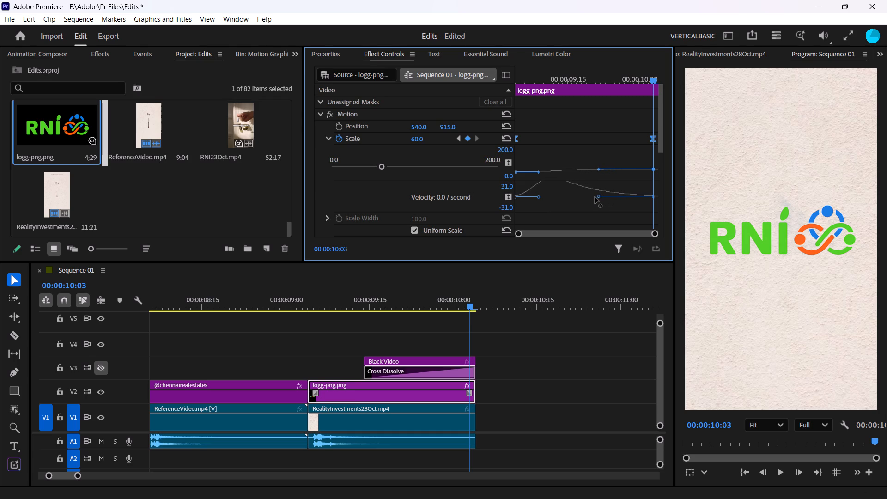
left_click_drag(595, 197, 591, 196)
left_click(299, 298)
key("space")
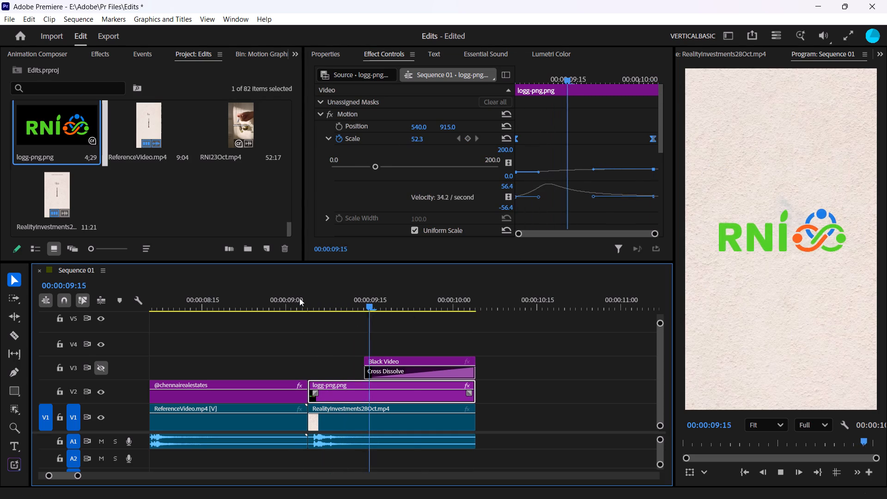
Show track V3 again, check the closing logo's fade to black, and save the project.
left_click(101, 368)
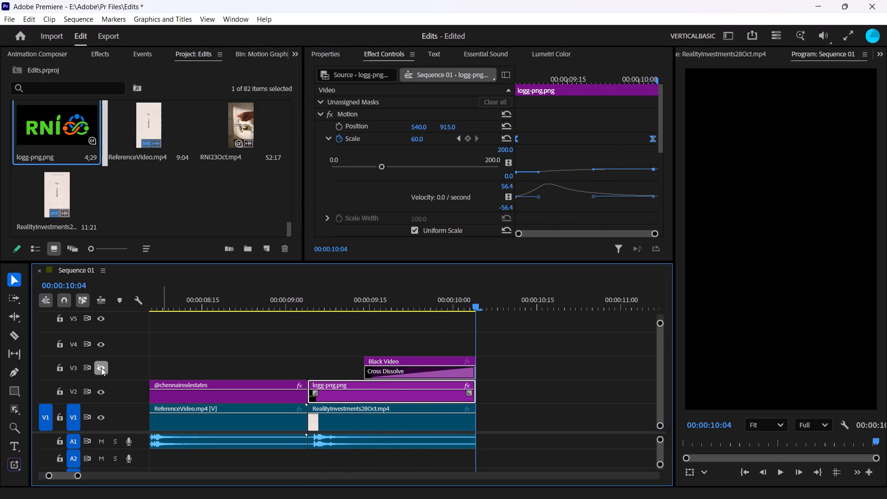
left_click(262, 302)
key("space")
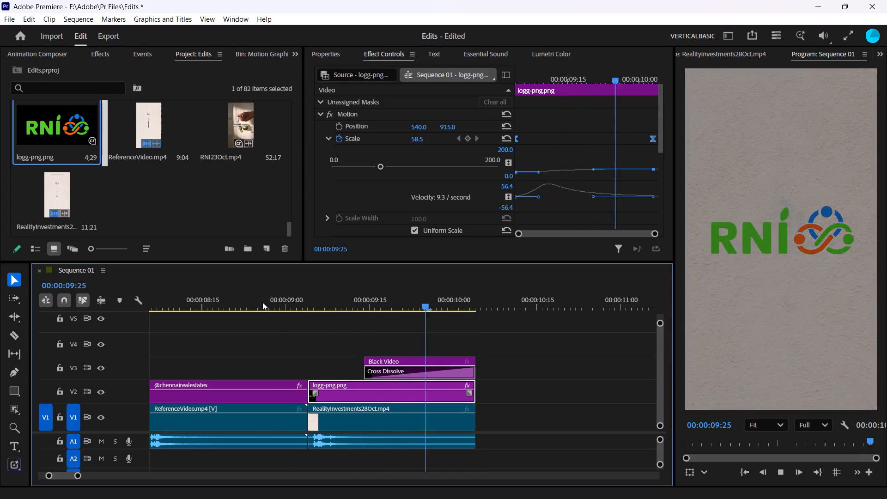
left_click_drag(363, 295, 252, 293)
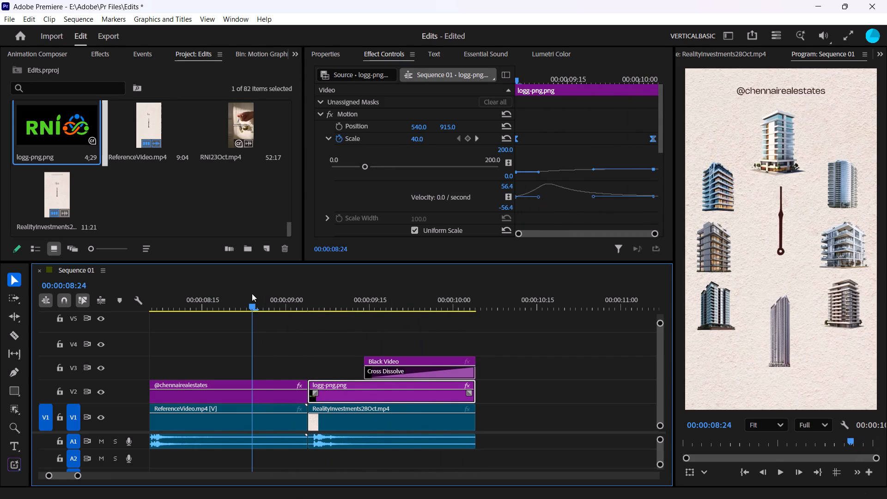
left_click_drag(252, 293, 249, 293)
left_click(336, 318)
key("ctrl+s")
Return to the start of Sequence 01 and briefly play its opening.
scroll(342, 337, "down", 14, "alt")
scroll(342, 337, "up", 7)
scroll(342, 337, "down", 8, "alt")
scroll(342, 337, "up", 8)
left_click_drag(221, 300, 61, 300)
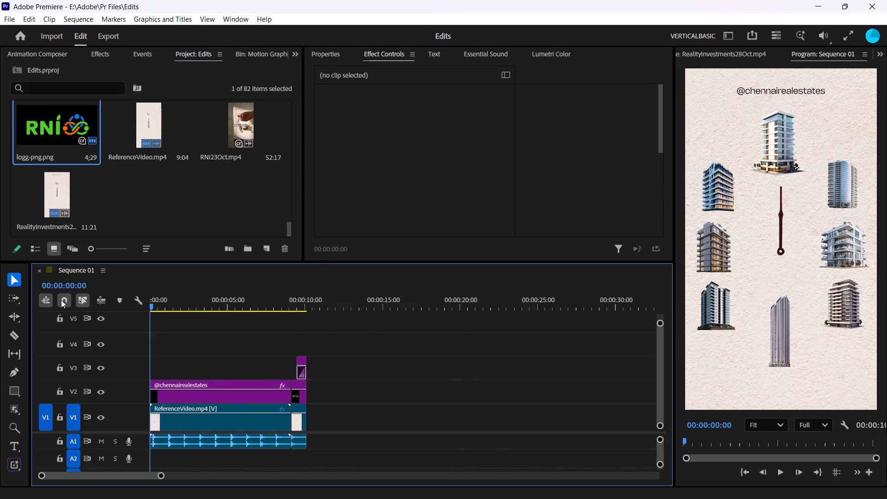
key("space")
key("space")
Switch to the Brave browser and punch in on the WebNxt attendance page with "Editing" as today's planned task.
left_click(509, 488)
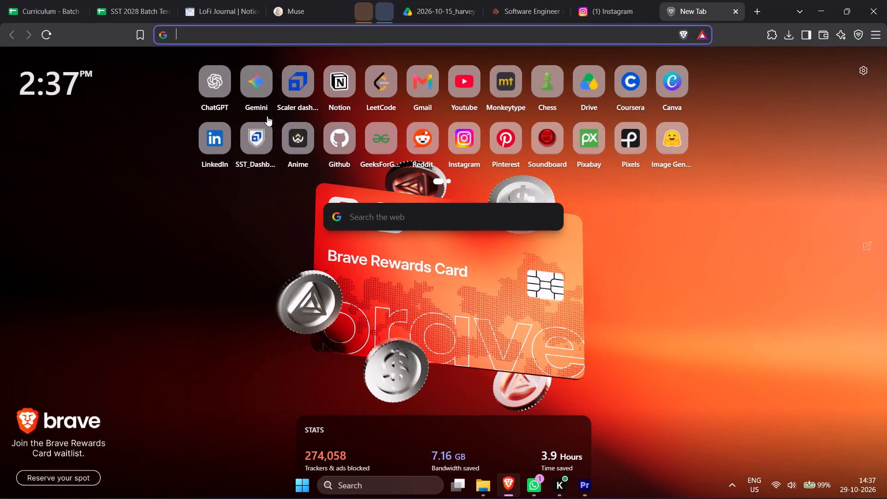
left_click(383, 9)
left_click(371, 12)
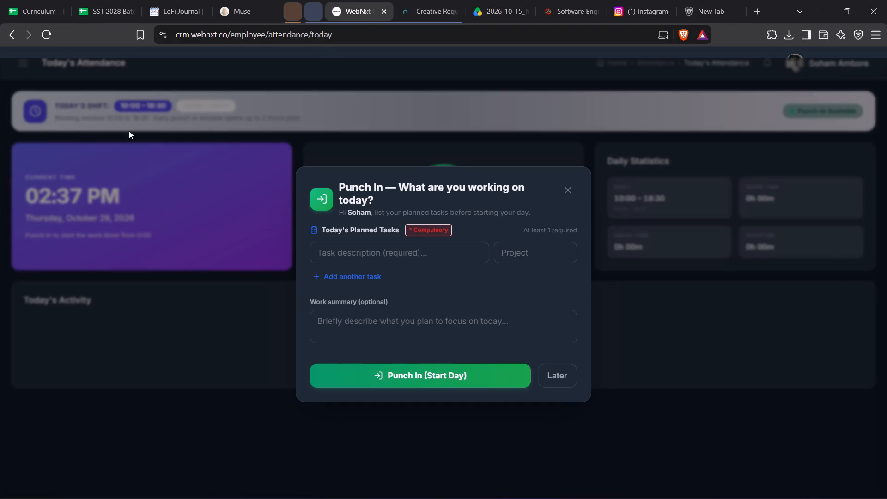
left_click(379, 252)
type("Editing]\\")
key("BackSpace")
key("BackSpace")
key("Return")
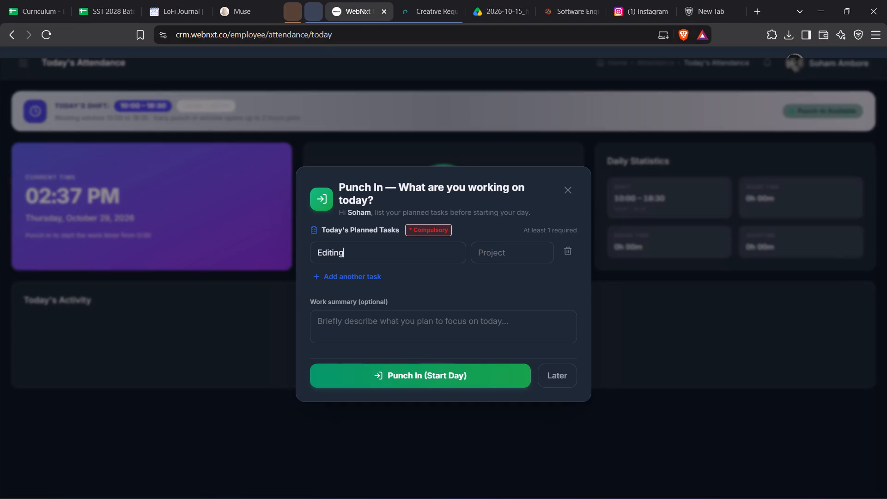
left_click(404, 378)
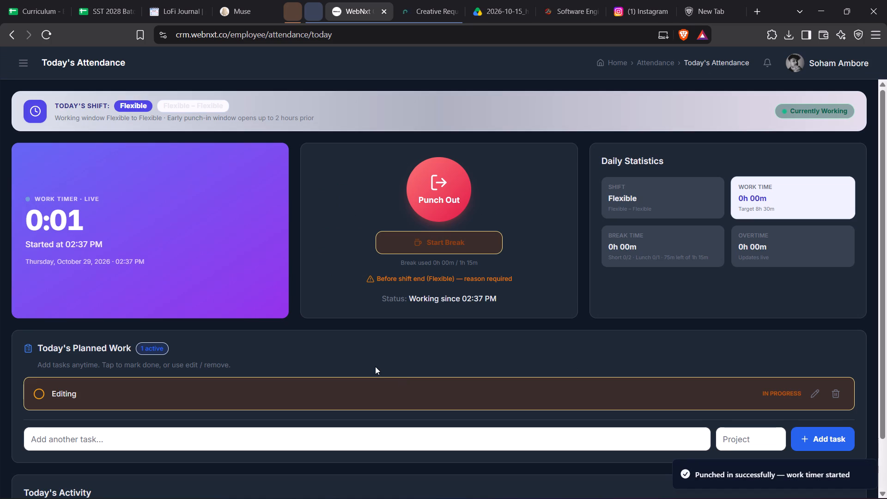
Replace the blank browser tab with a fresh one and switch back to Premiere.
left_click(696, 5)
left_click(759, 9)
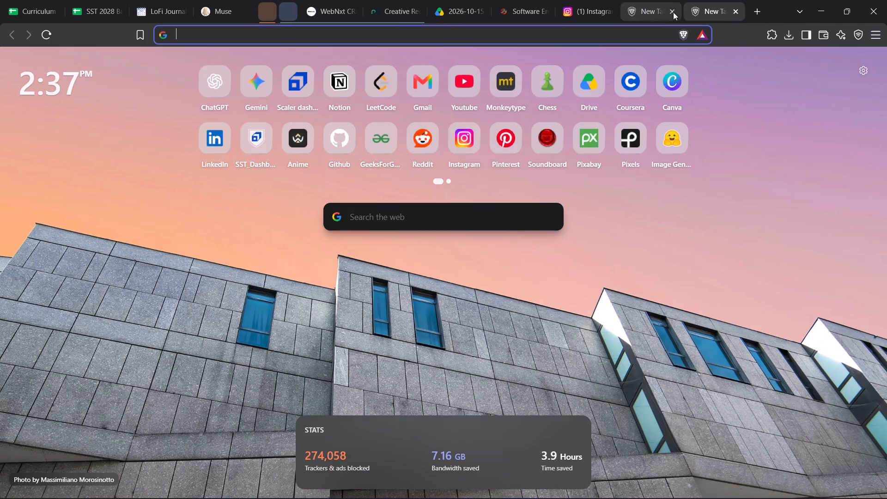
left_click(674, 11)
left_click(815, 7)
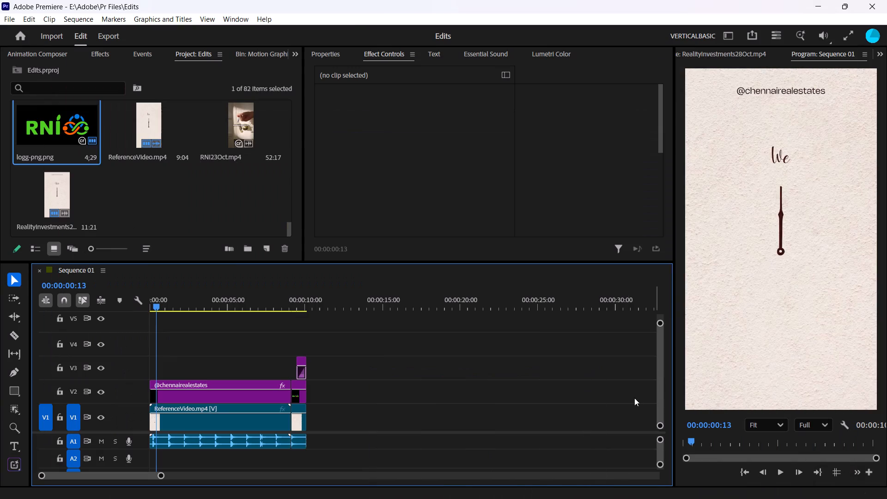
Save the project and scrub through Sequence 01 from its first frame to past its end to review the edit.
scroll(386, 369, "up", 8)
left_click(386, 367)
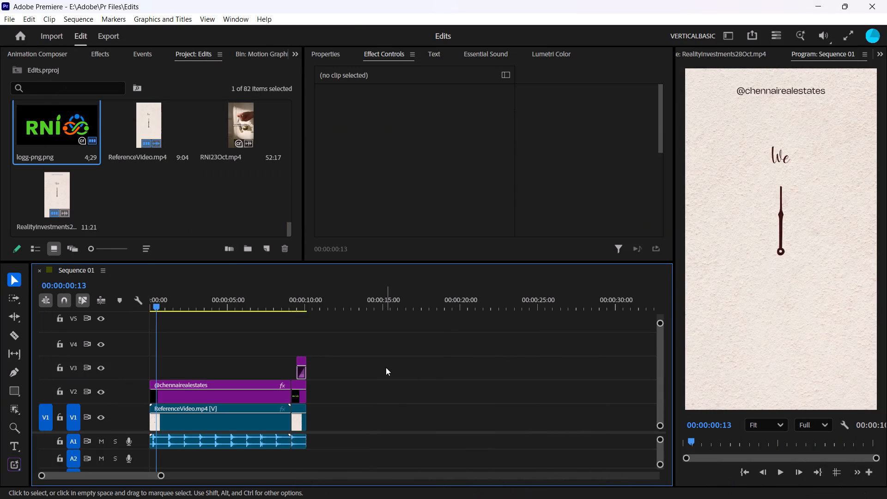
key("ctrl+s")
left_click_drag(183, 307, 131, 307)
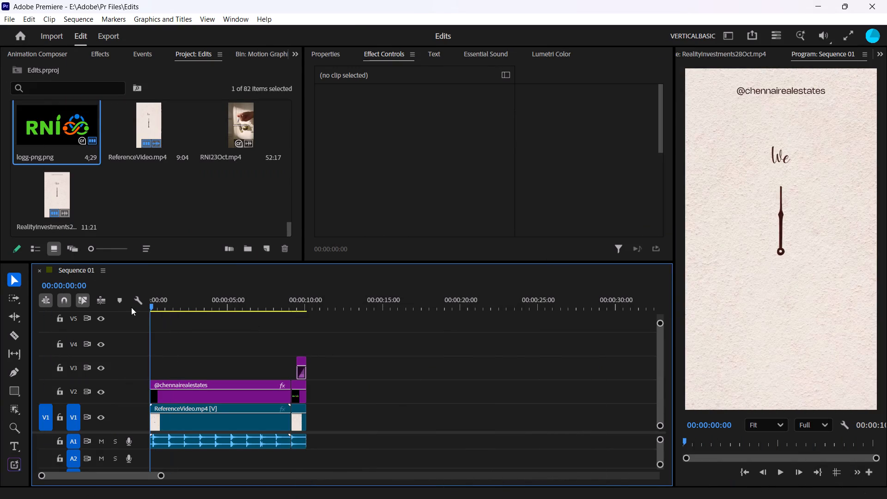
left_click_drag(131, 307, 241, 312)
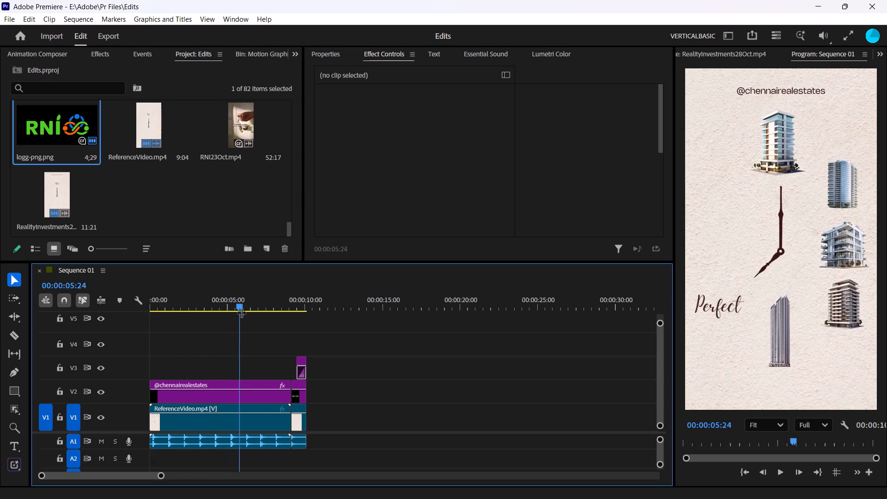
left_click_drag(241, 312, 269, 317)
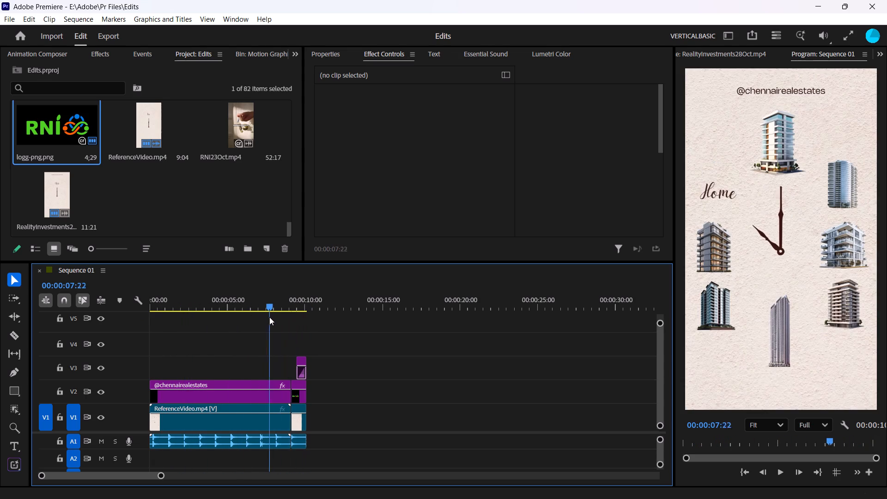
left_click_drag(269, 317, 295, 320)
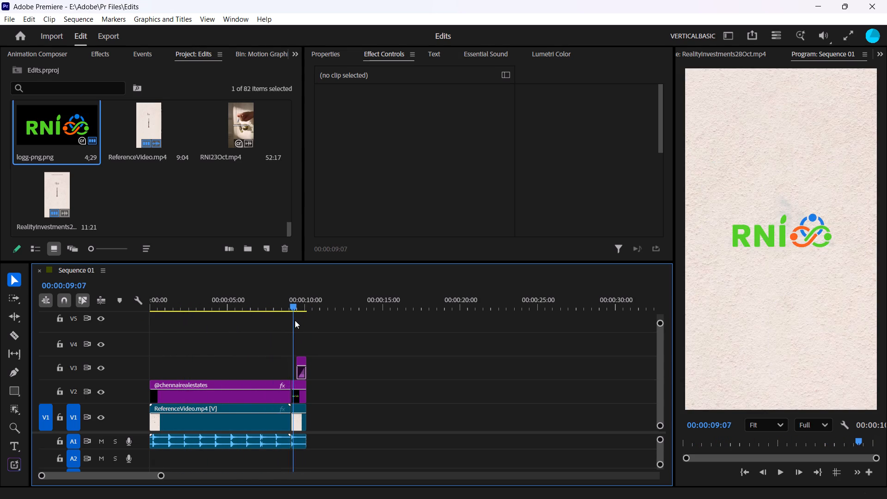
left_click_drag(295, 320, 313, 324)
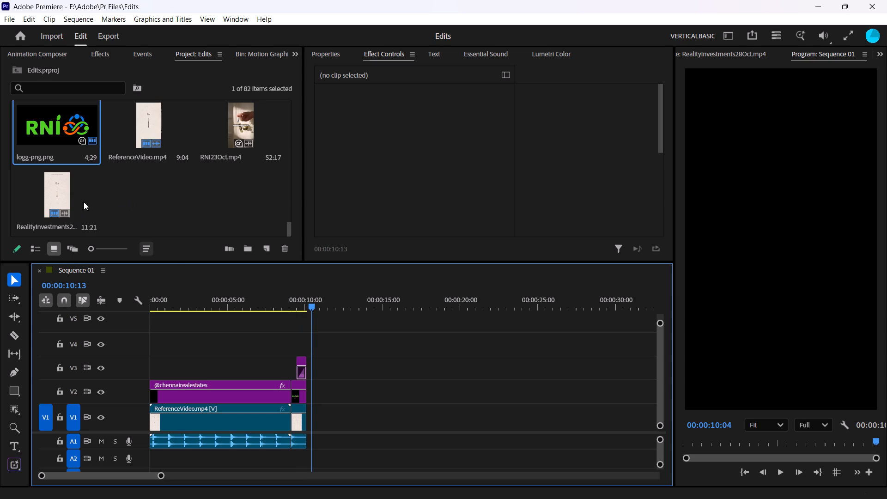
Open the RealityInvestments28Oct.mp4 source clip and scrub through it to its end to compare it with the edit.
double_click(68, 202)
left_click_drag(695, 443, 689, 444)
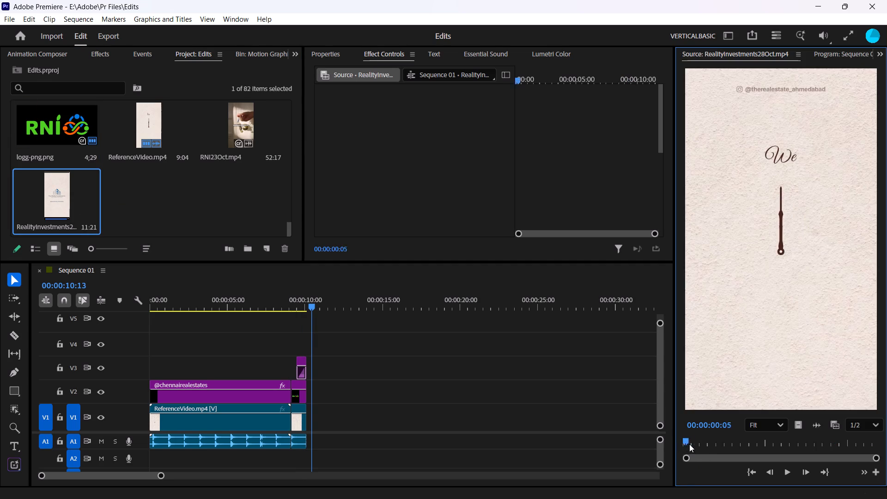
left_click_drag(689, 444, 817, 449)
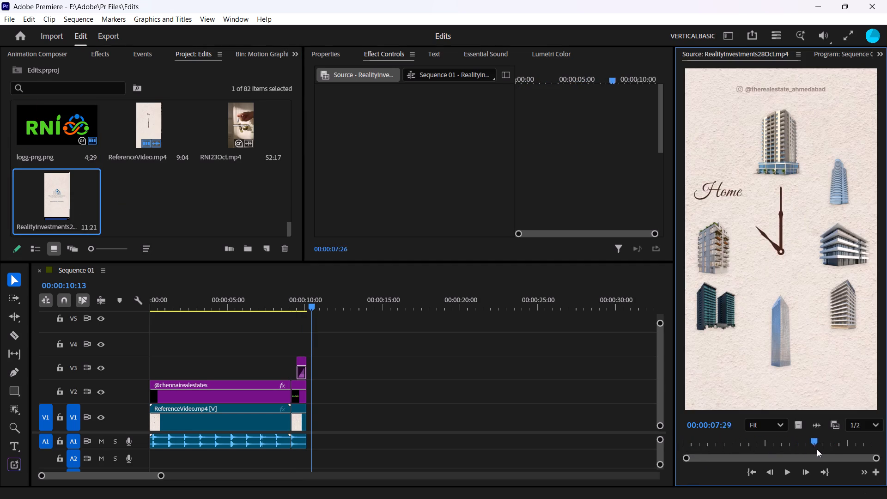
left_click_drag(817, 449, 862, 448)
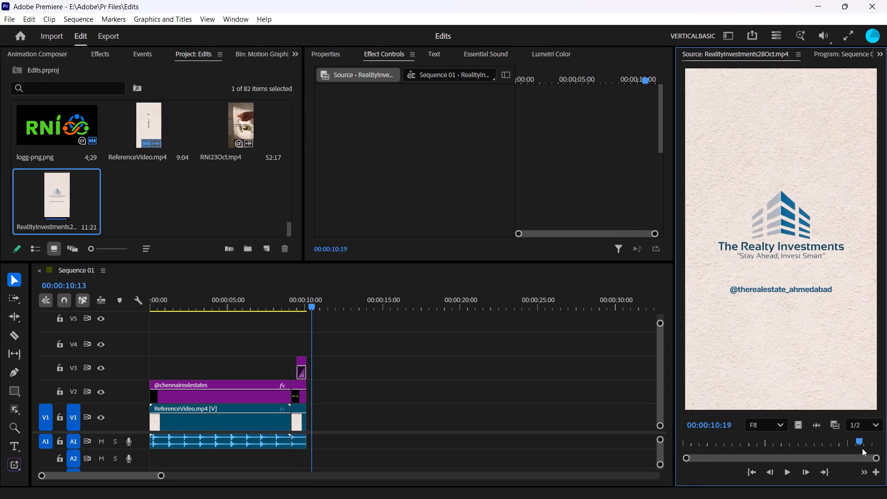
left_click_drag(862, 448, 885, 448)
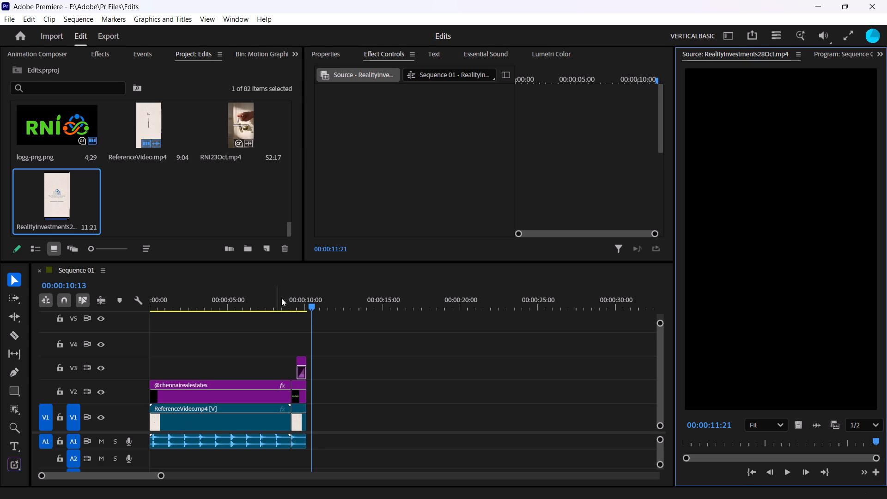
Re-examine the sequence's closing logo and fade, and scrub back through the edit to its start.
left_click_drag(324, 306, 297, 300)
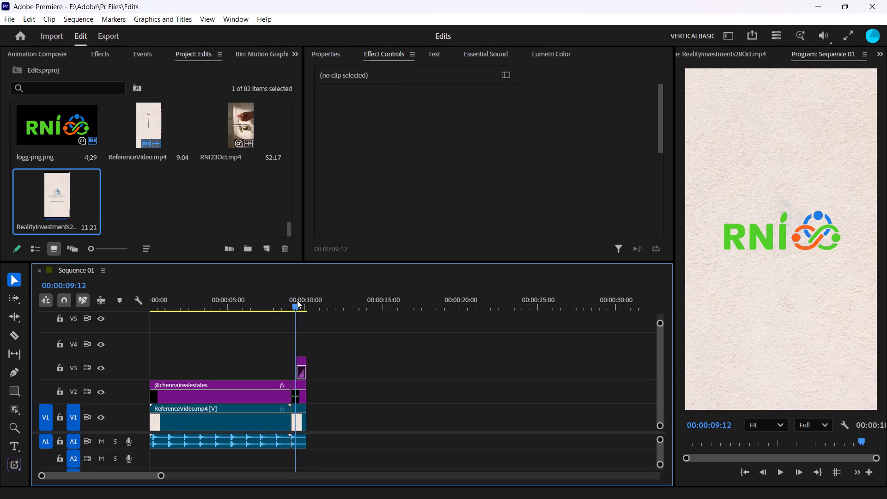
left_click_drag(297, 300, 300, 302)
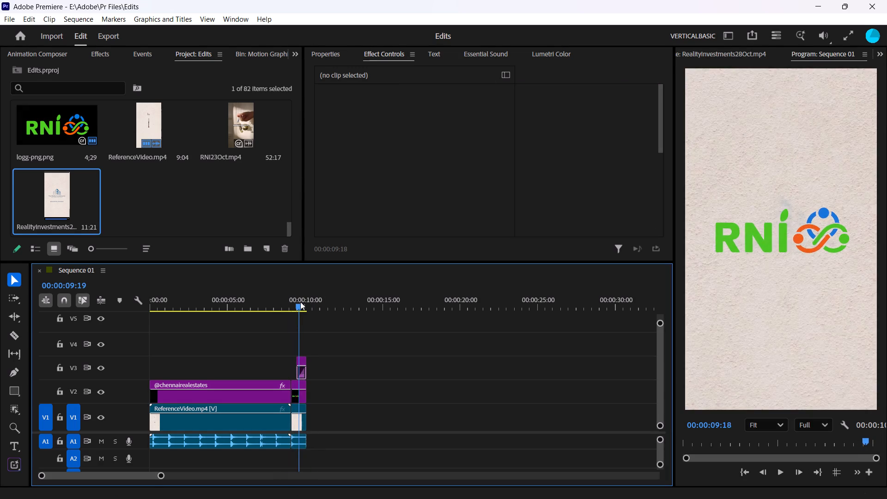
left_click_drag(300, 302, 305, 303)
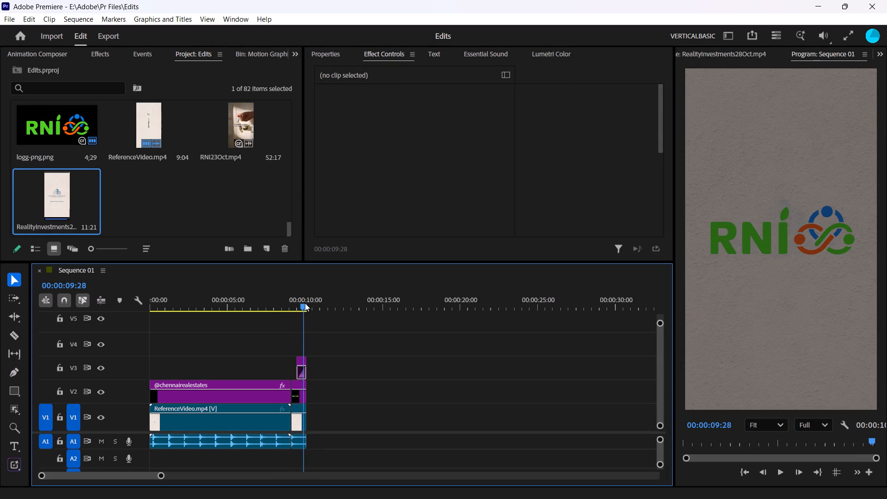
left_click_drag(305, 303, 257, 308)
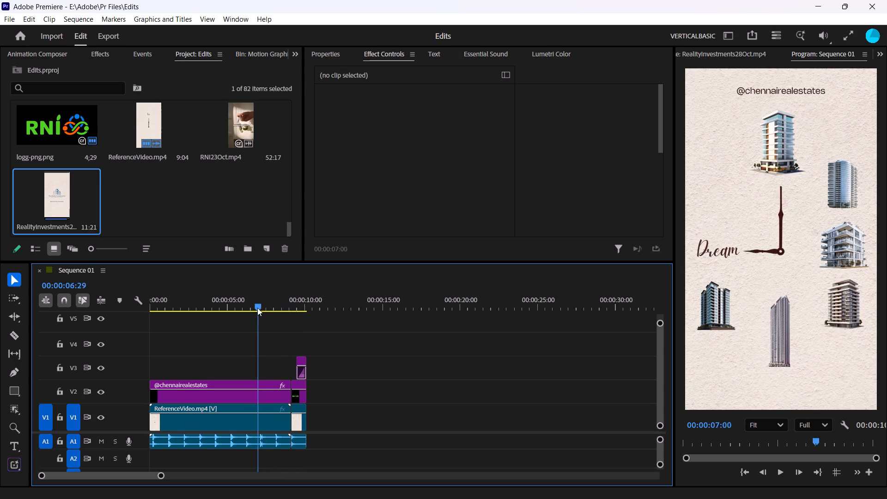
left_click_drag(257, 308, 197, 308)
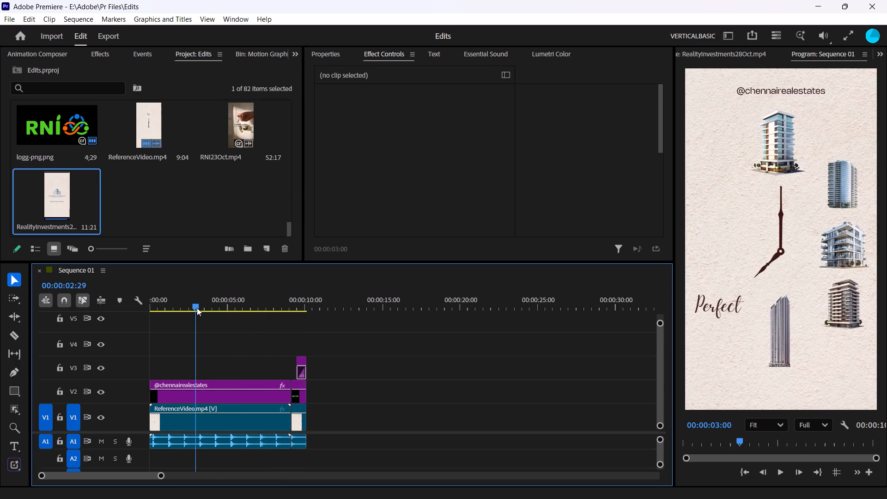
left_click_drag(197, 308, 100, 308)
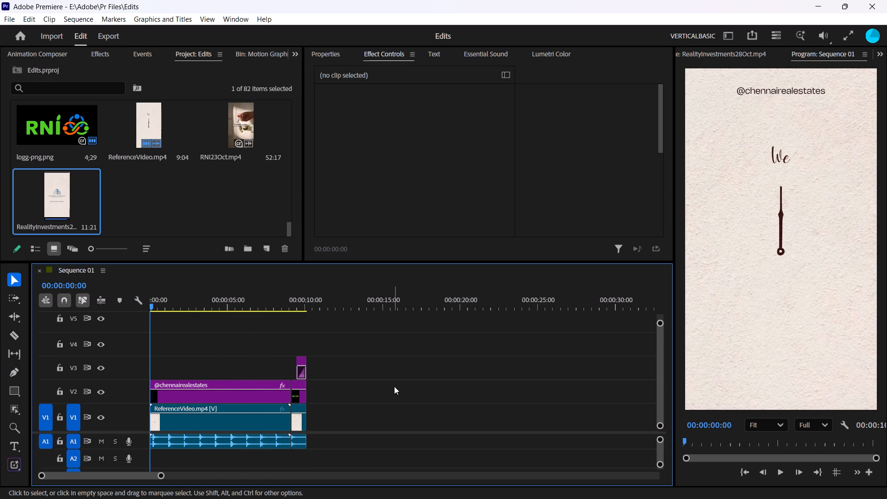
Export Sequence 01 as RNI29Oct to the ClaudeEdits\RNI folder, using the current H.264 settings.
key("ctrl+m")
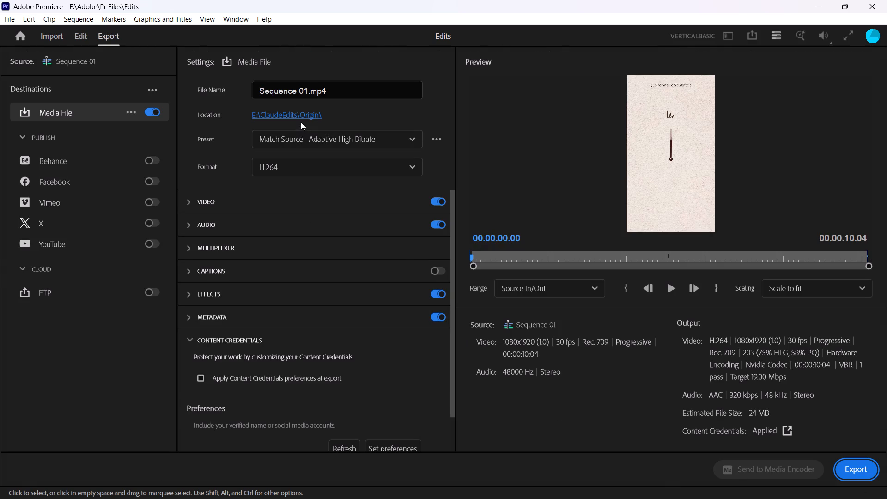
left_click(301, 119)
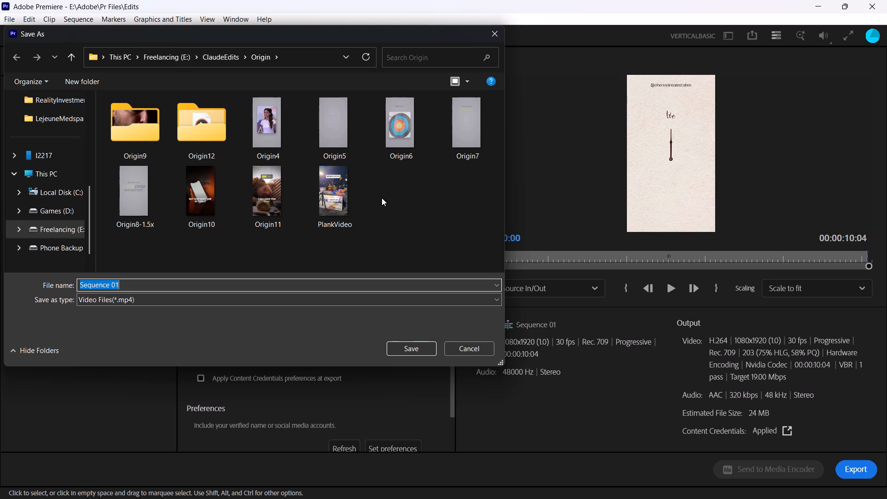
left_click(220, 61)
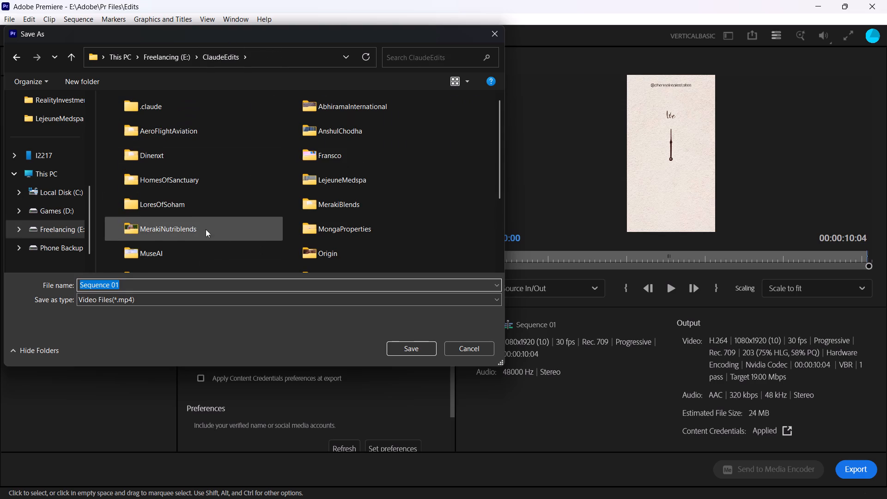
left_click(339, 247)
key("r")
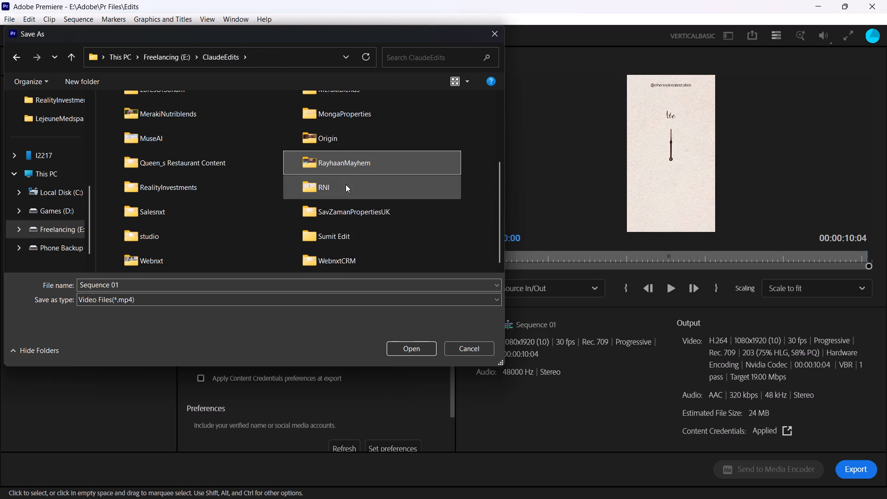
double_click(339, 195)
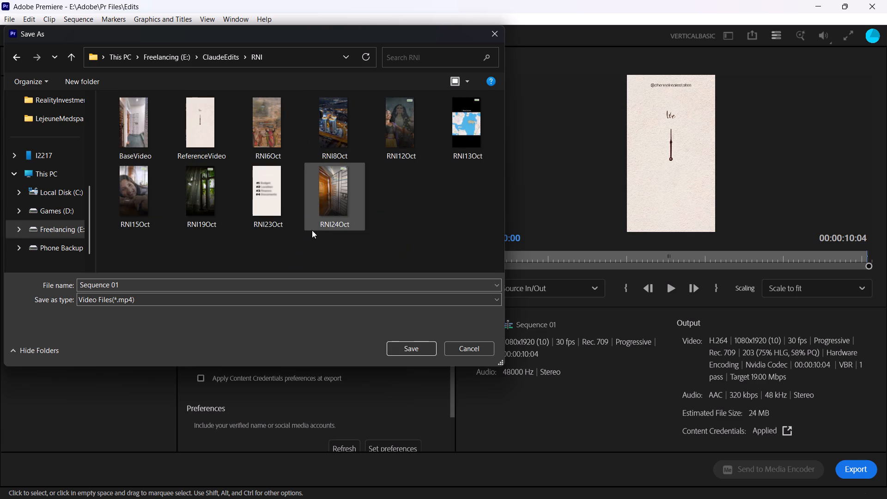
left_click(242, 280)
type("RNI")
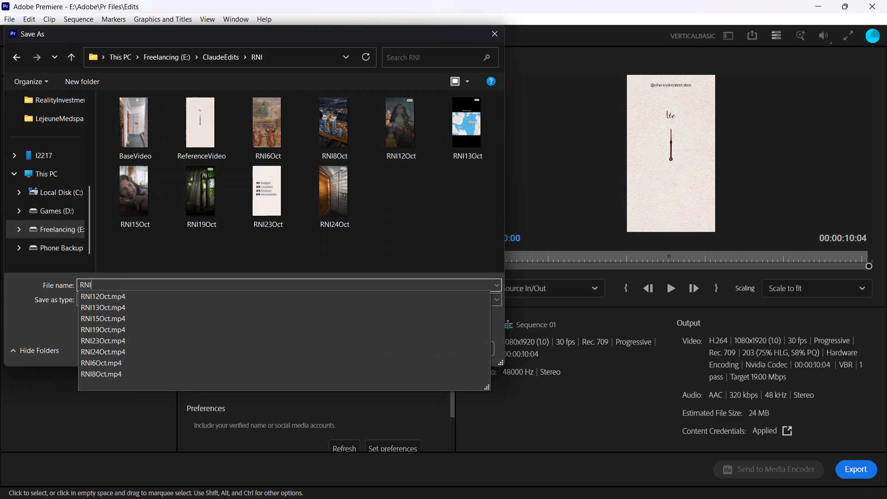
type("29O")
type("ct")
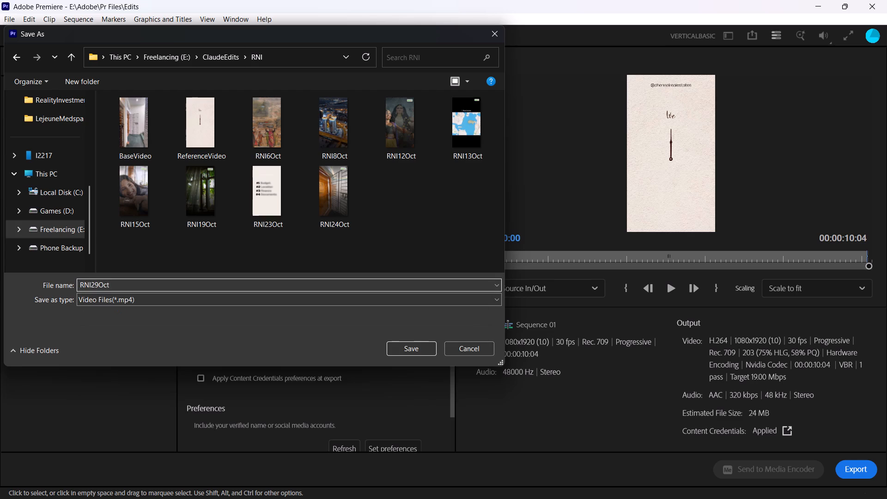
left_click(398, 348)
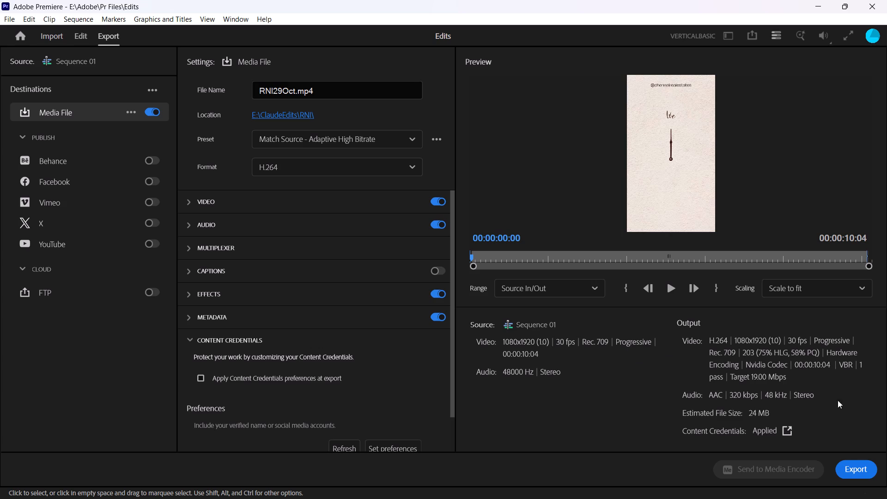
left_click(863, 468)
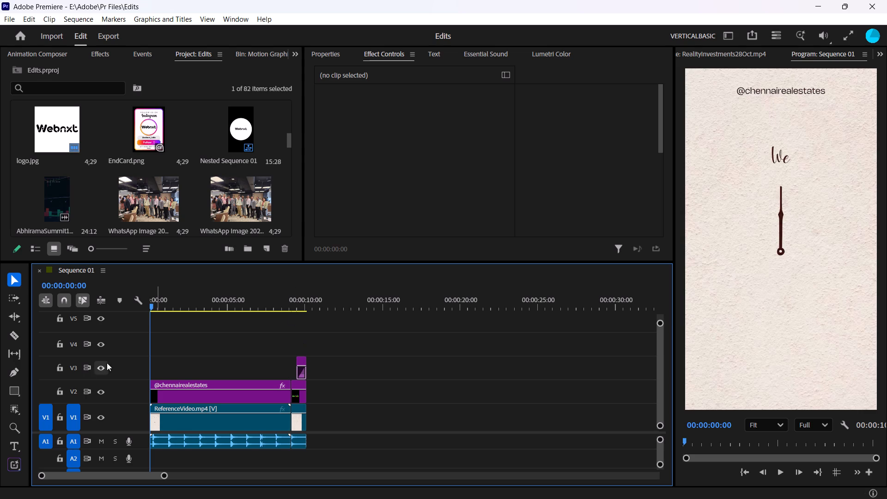
Save the project and clear all clips from Sequence 01.
key("ctrl+s")
left_click_drag(184, 351, 362, 450)
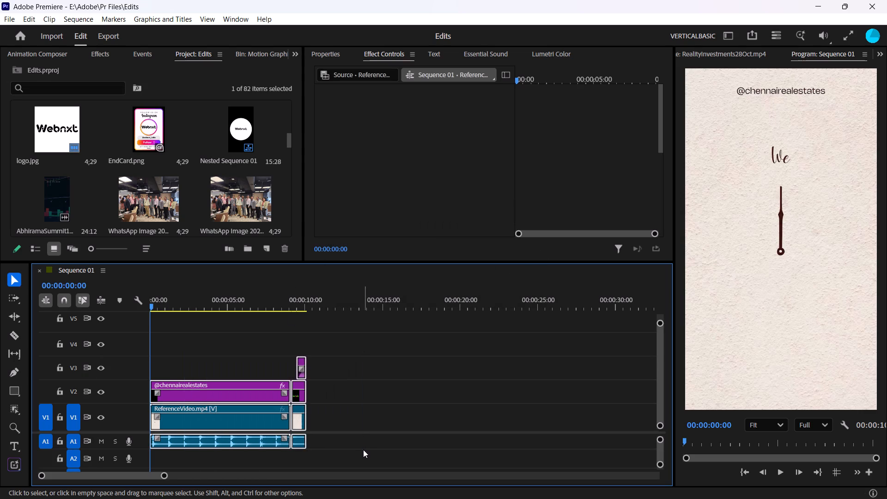
key("x")
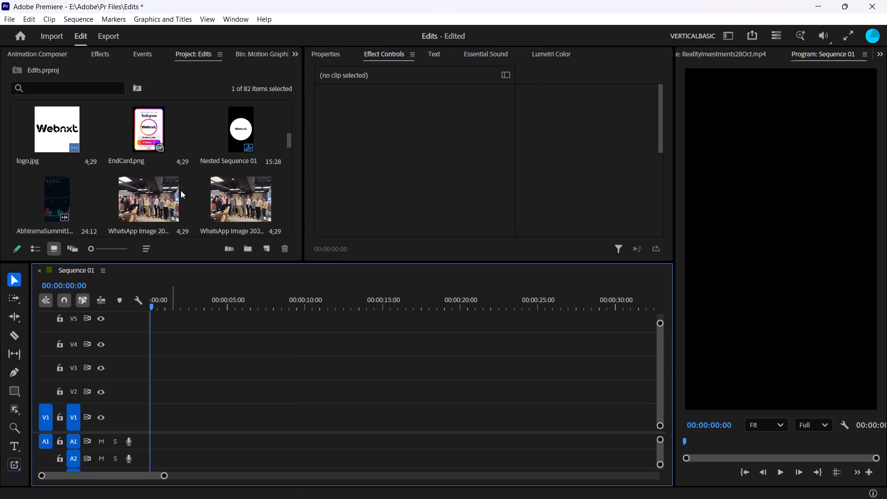
Delete the RealityInvestments28Oct.mp4, RNI23Oct.mp4 and white-background ReferenceVideo.mp4 clips from the project.
scroll(181, 190, "down", 8)
scroll(181, 190, "down", 16)
scroll(181, 190, "down", 7)
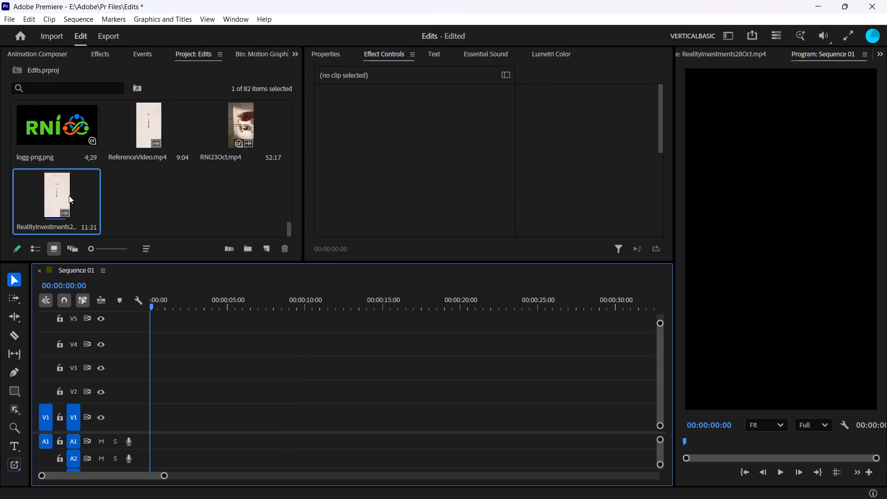
left_click(69, 195)
key("Delete")
left_click(247, 201)
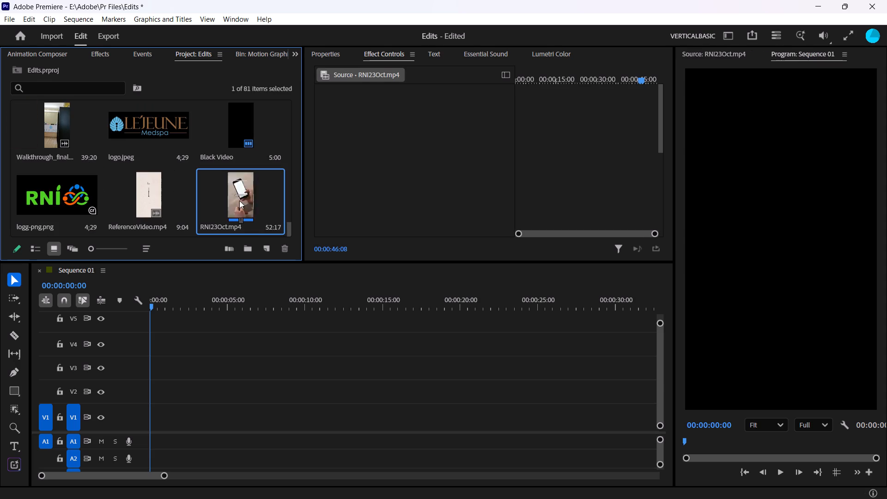
key("Delete")
left_click(142, 201)
key("Delete")
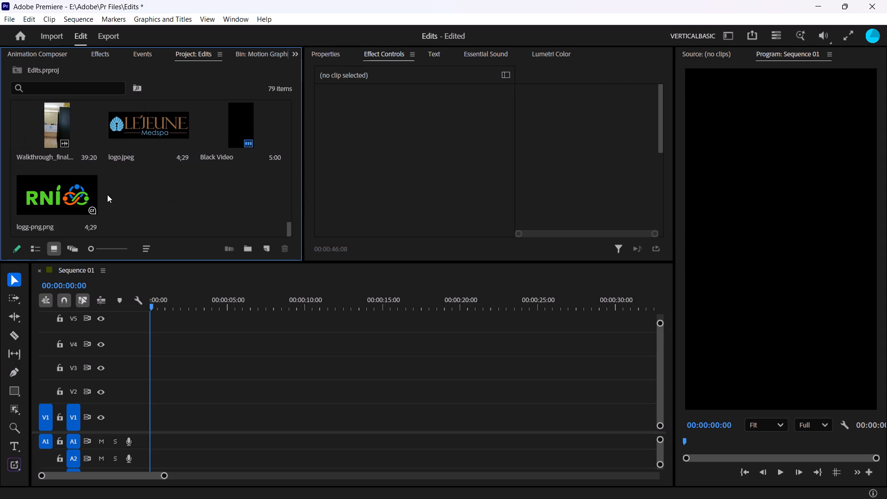
left_click(178, 193)
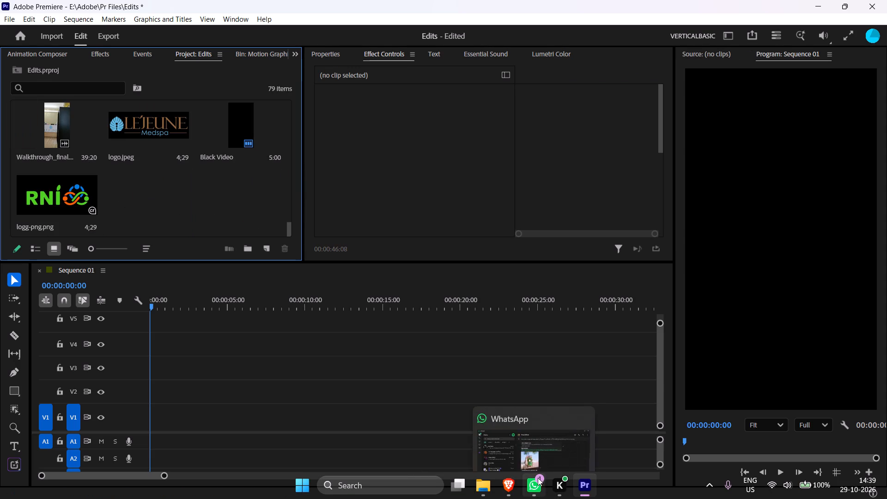
Import ReferenceVideo from the ClaudeEdits\MerakiNutriblends folder into the project.
double_click(192, 211)
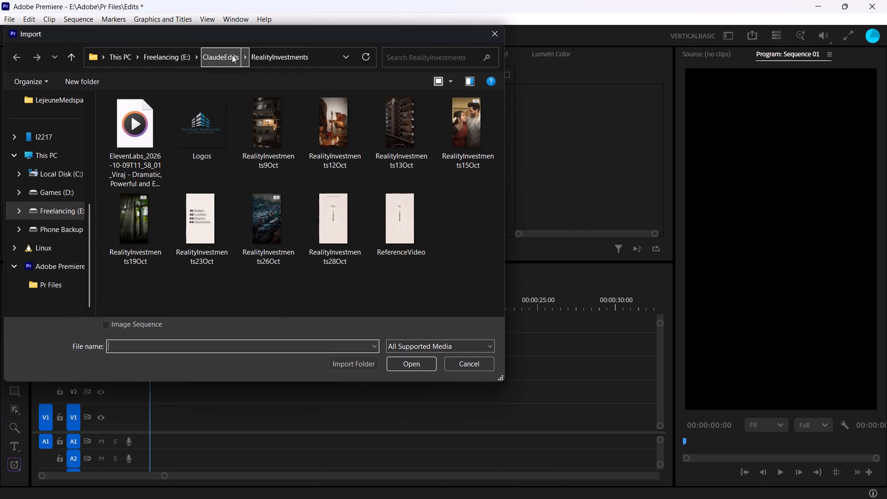
left_click(232, 55)
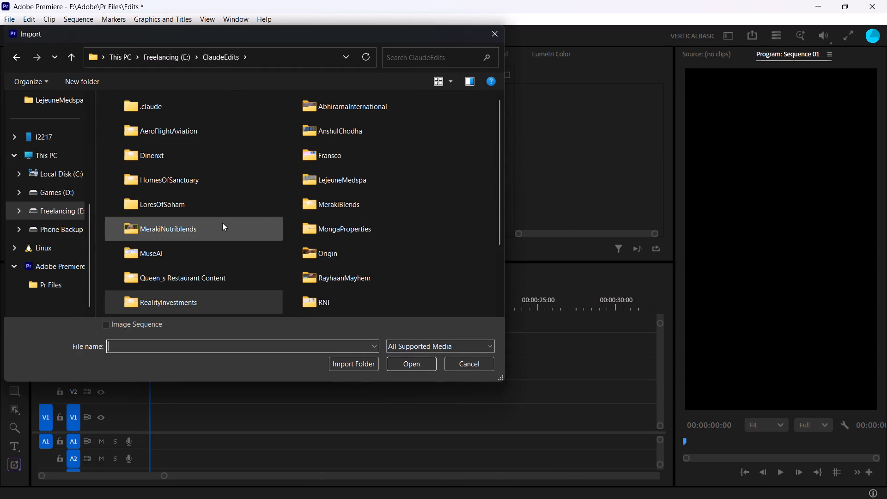
double_click(212, 234)
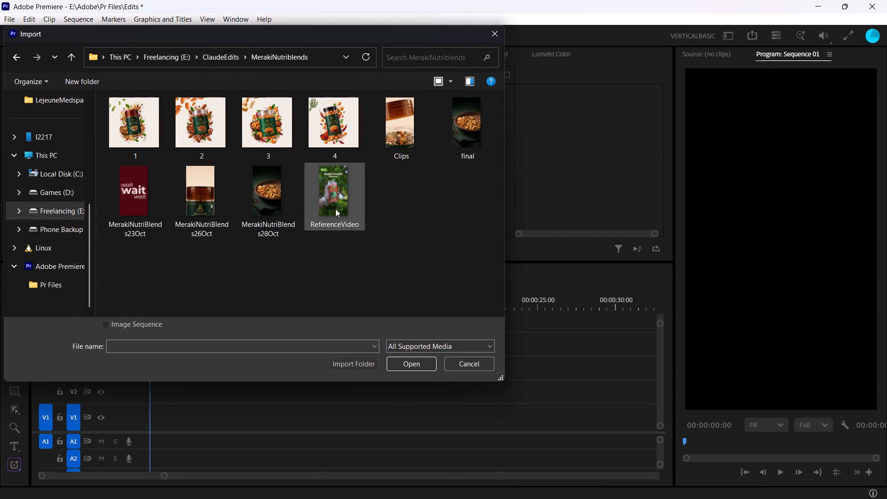
double_click(335, 209)
Import the four product images 1, 2, 3 and 4 from the MerakiNutriblends folder.
double_click(224, 196)
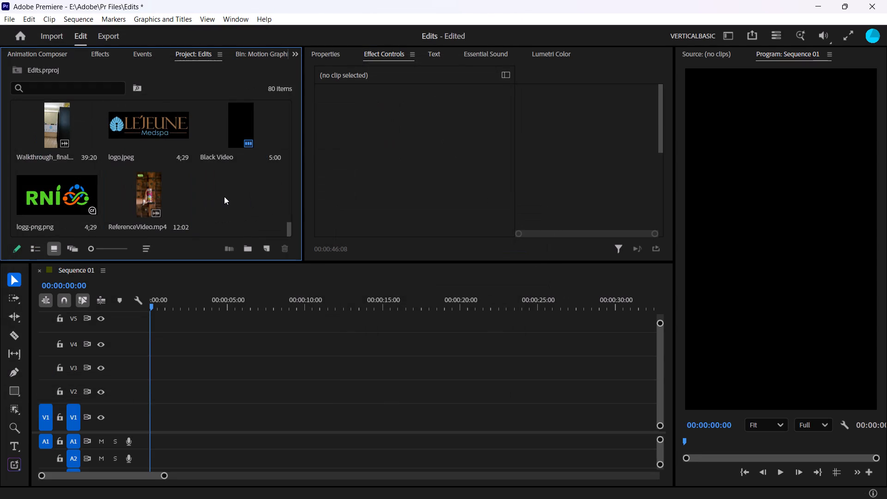
left_click(153, 129)
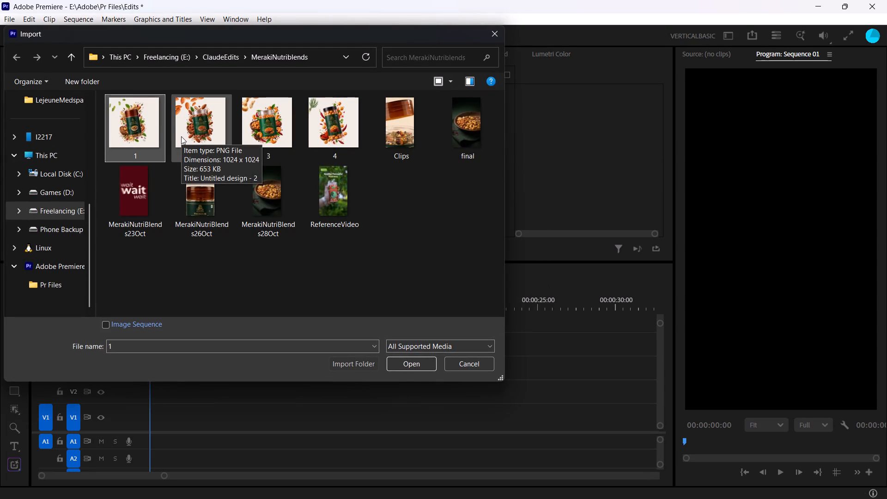
left_click(353, 136, "shift")
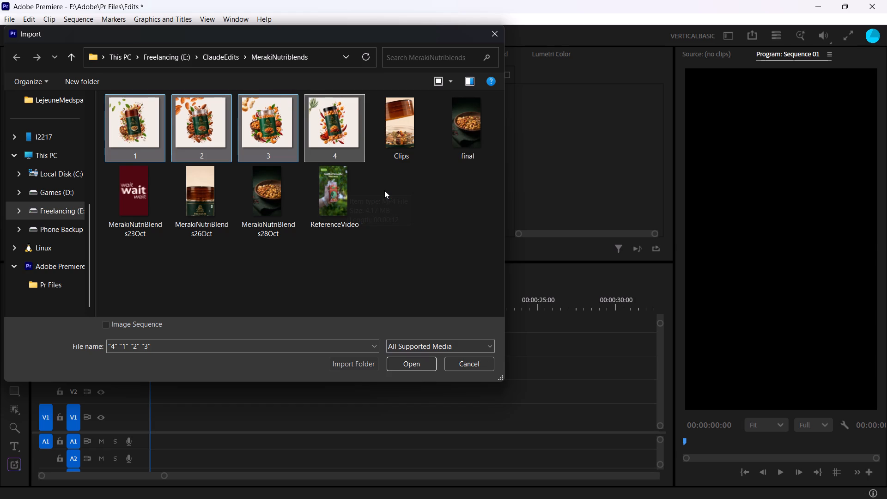
left_click(413, 360)
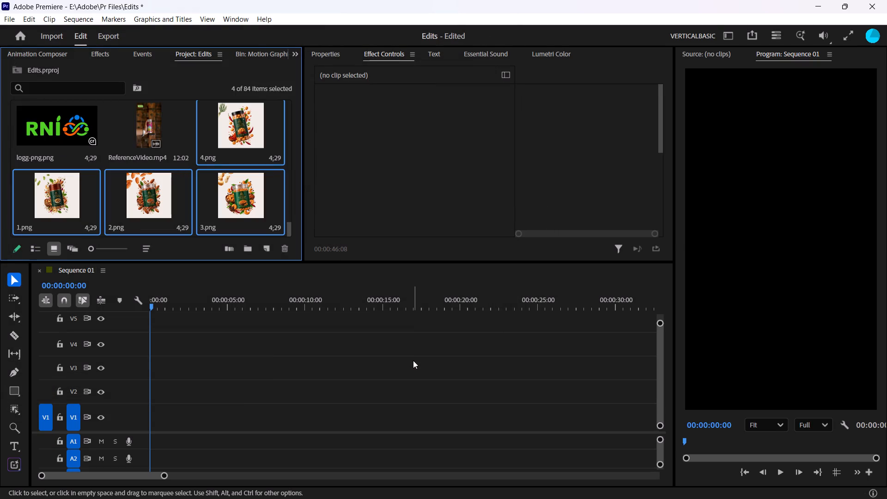